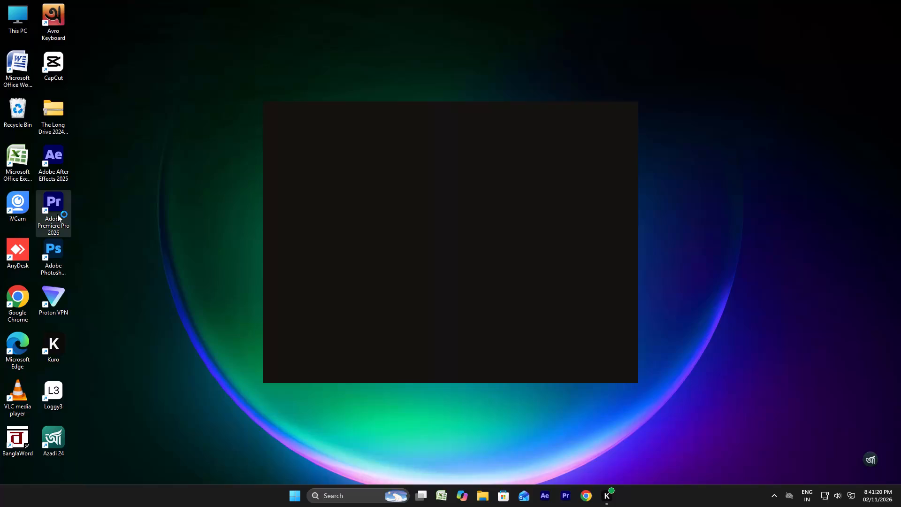
Switch to Chrome and open the bookmarked PDF "Video 3 - Editor brief Hinglish 1 Nov 2026".
click(582, 492)
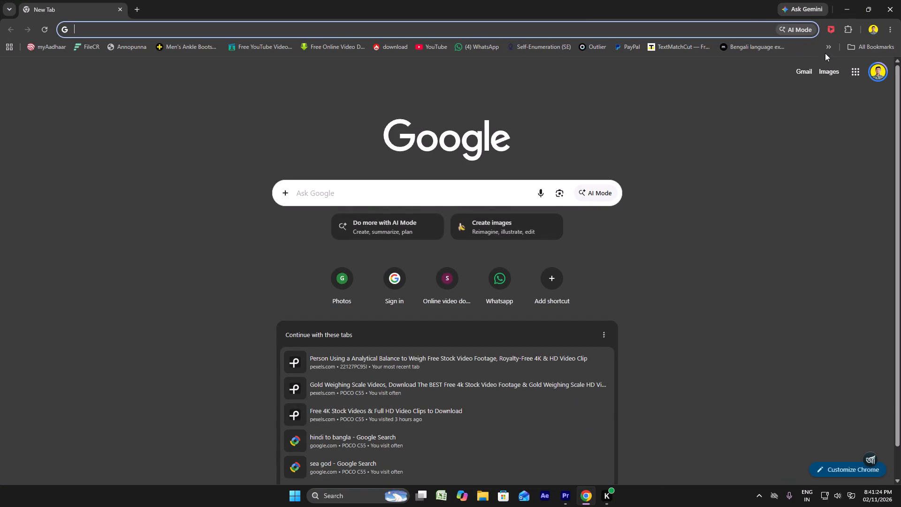
click(825, 51)
click(785, 108)
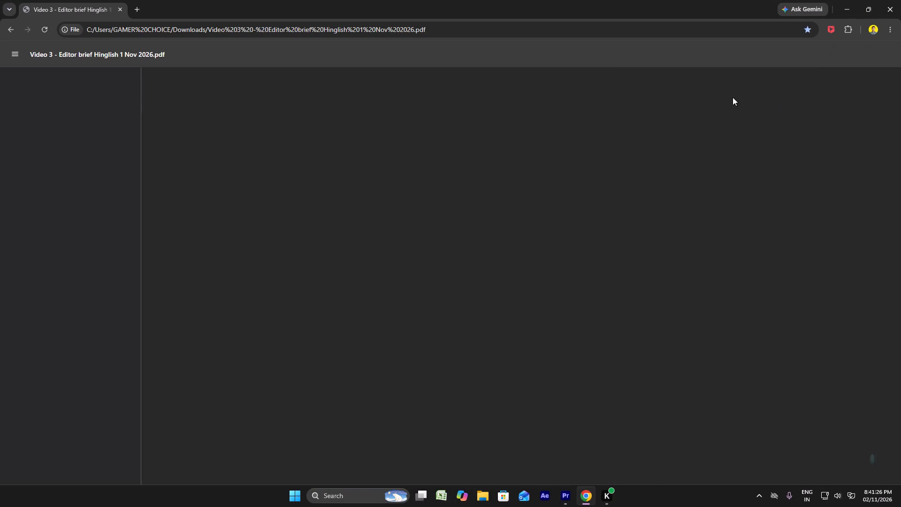
Skim the opening pages of the editor brief, from the zoom and sound rules through to the reusable graphics on page 4.
scroll(471, 263, down, 15)
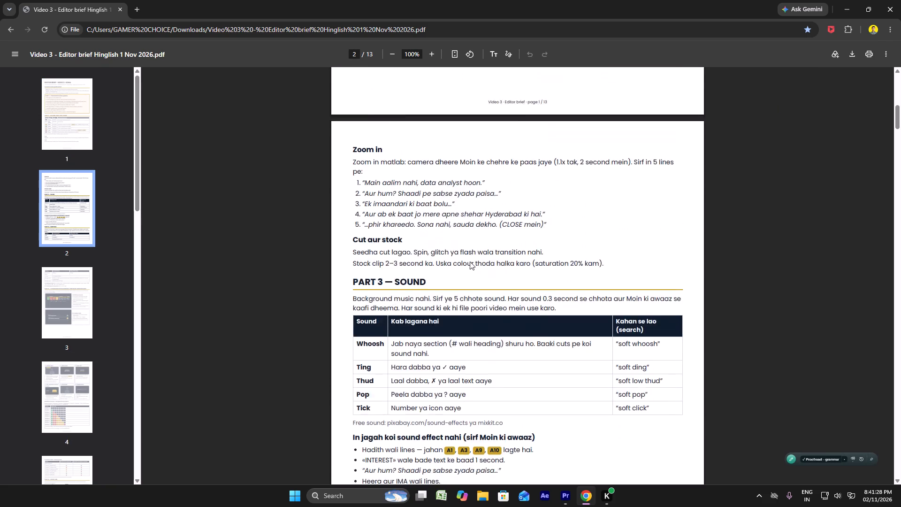
scroll(470, 261, down, 20)
Examine the BOARD (scoreboard) and 2-SAWAAL CARD specifications in Part 5 of the brief at an enlarged view.
scroll(470, 256, up, 3)
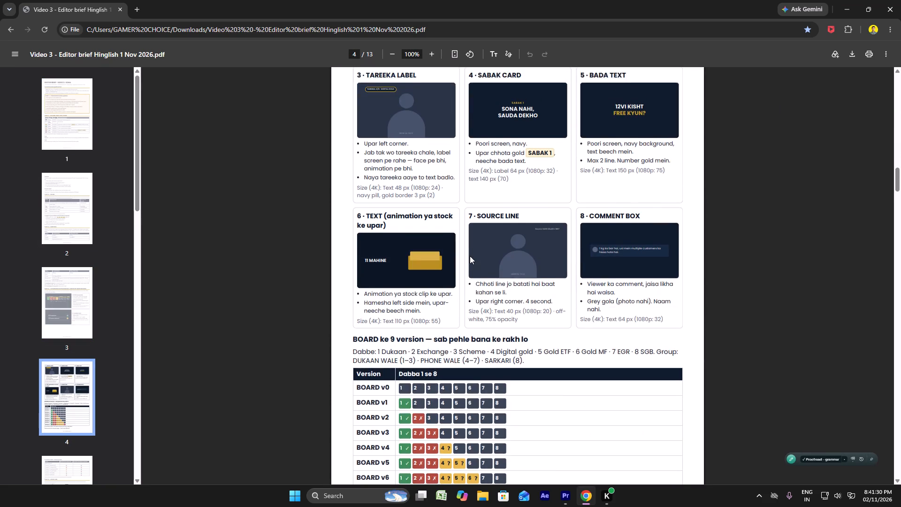
scroll(470, 256, up, 4)
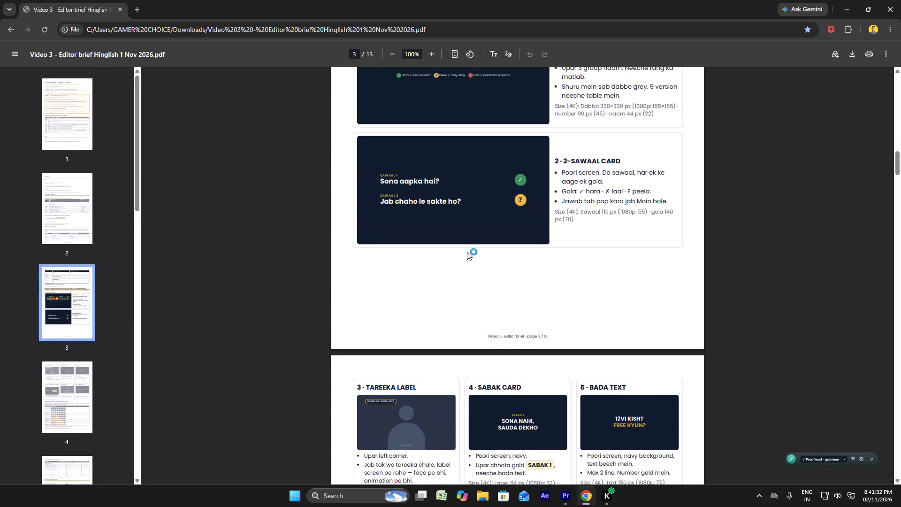
scroll(467, 252, up, 4)
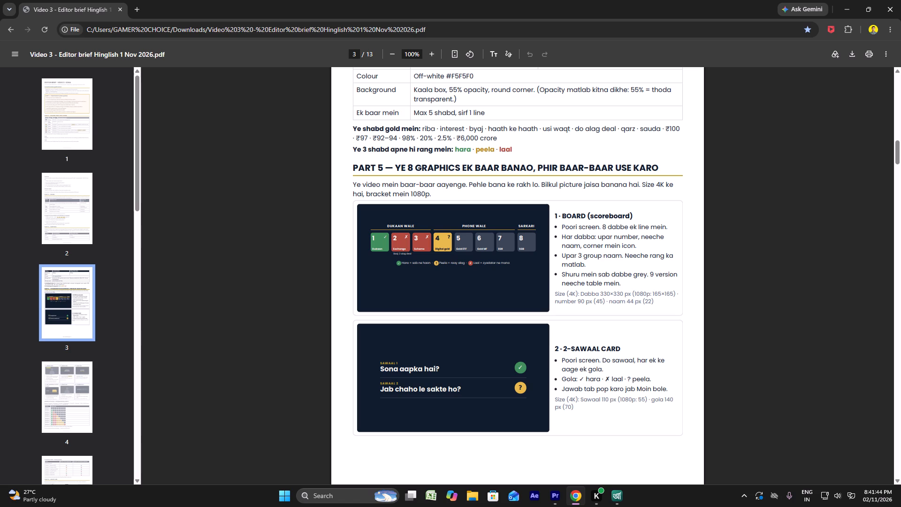
ctrl+scroll(466, 241, up, 1)
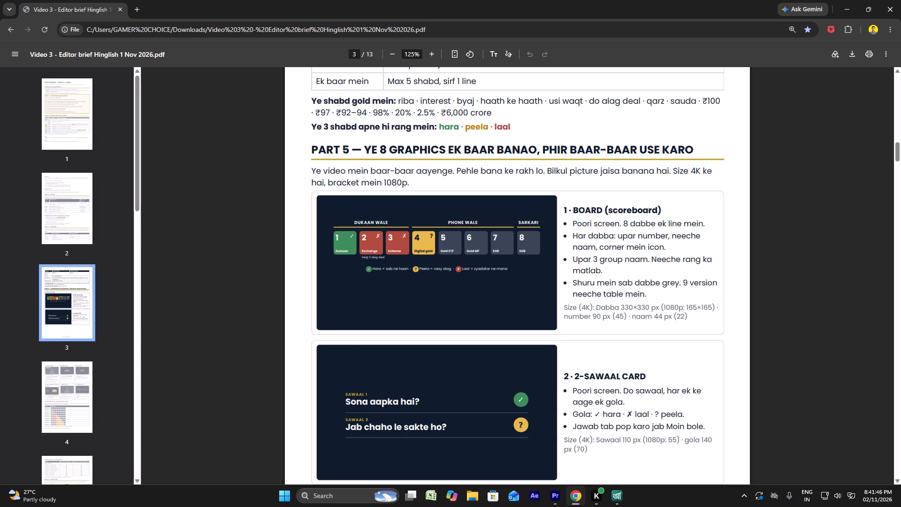
ctrl+scroll(466, 241, up, 1)
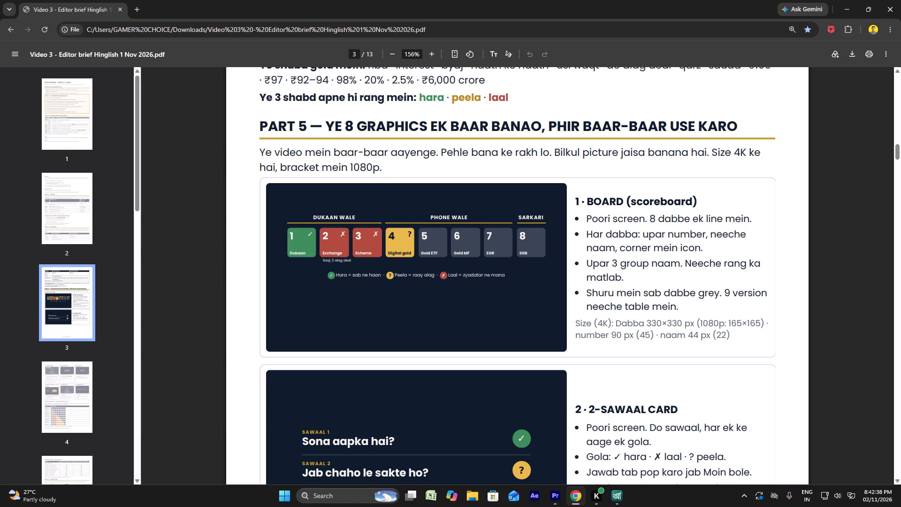
click(448, 240)
drag(588, 262, 638, 262)
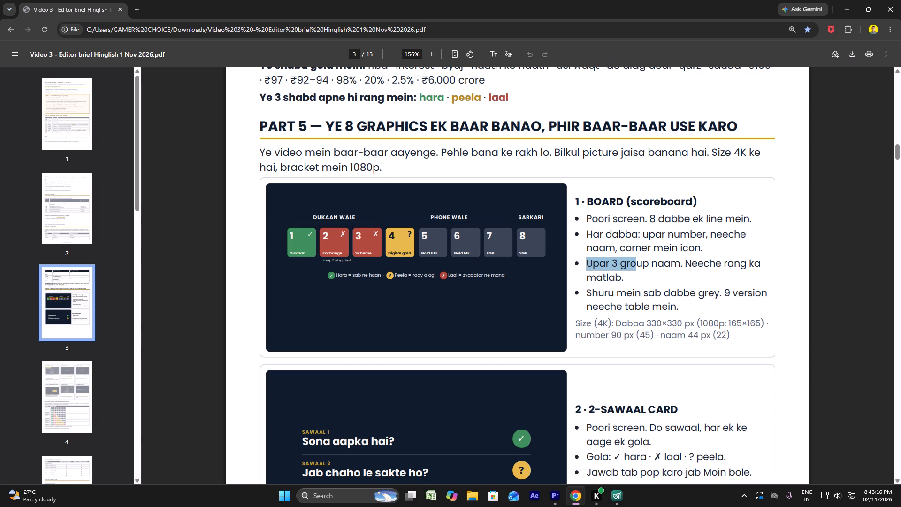
scroll(676, 302, down, 2)
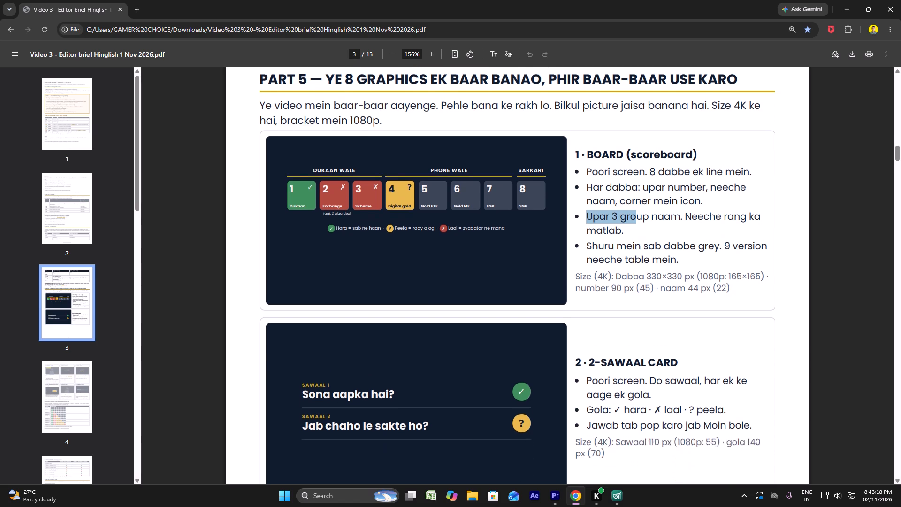
scroll(676, 302, down, 1)
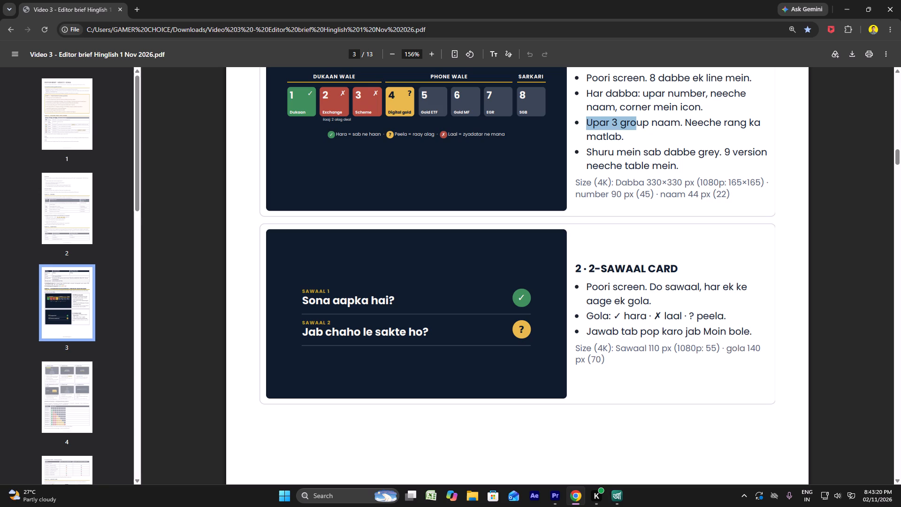
drag(586, 266, 674, 271)
scroll(595, 332, down, 4)
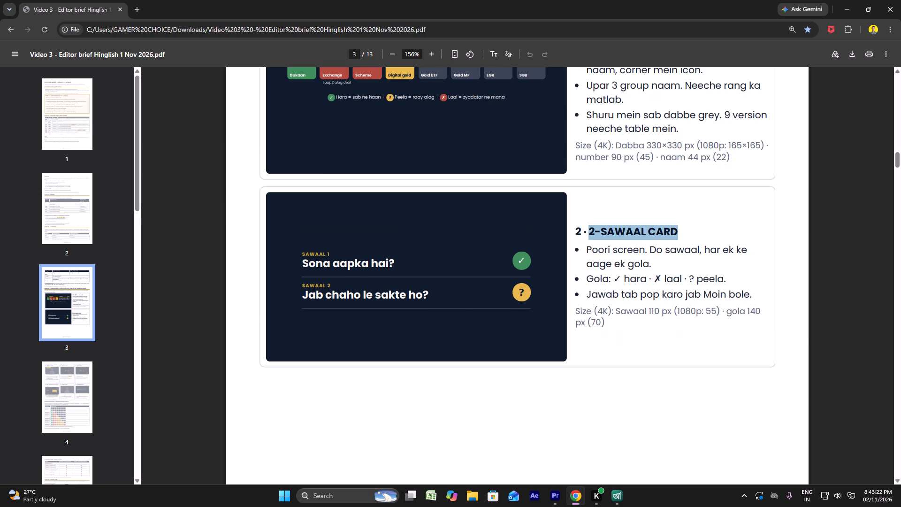
Read the layout and size specifications for the TAREEKA LABEL, SABAK CARD and BADA TEXT graphics on page 4.
scroll(596, 332, down, 4)
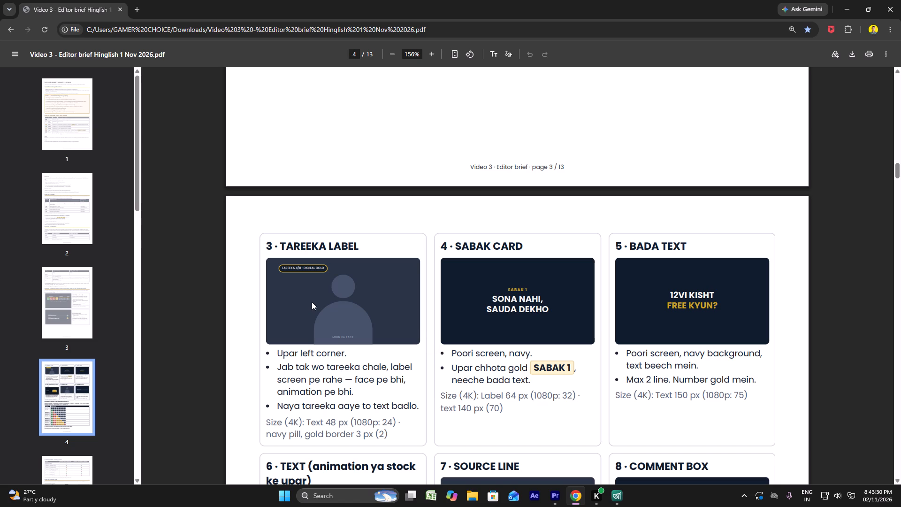
click(309, 277)
drag(506, 301, 581, 307)
click(712, 307)
drag(718, 305, 702, 305)
drag(702, 305, 667, 305)
drag(279, 352, 347, 352)
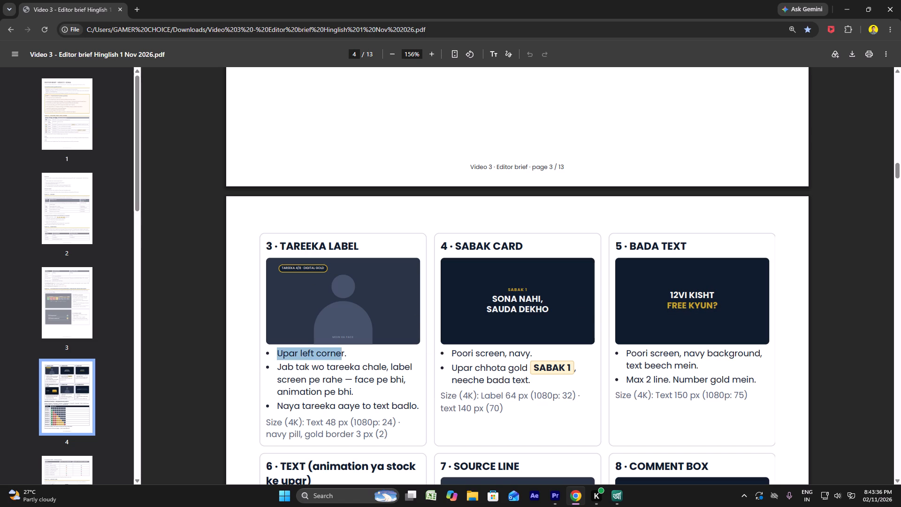
drag(347, 352, 359, 351)
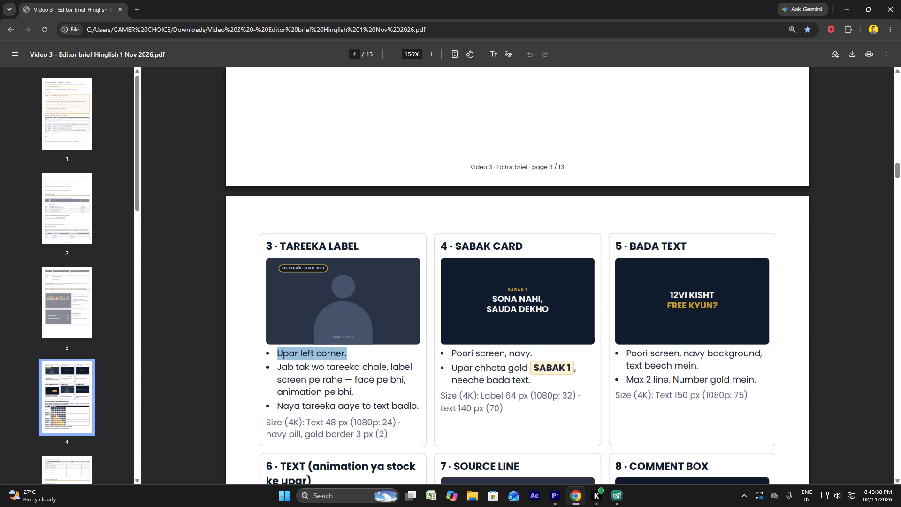
click(277, 369)
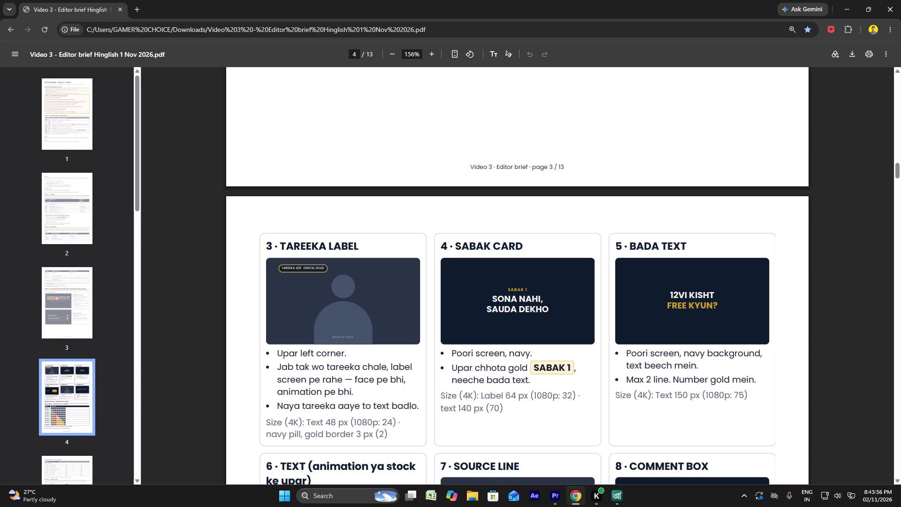
drag(623, 352, 733, 349)
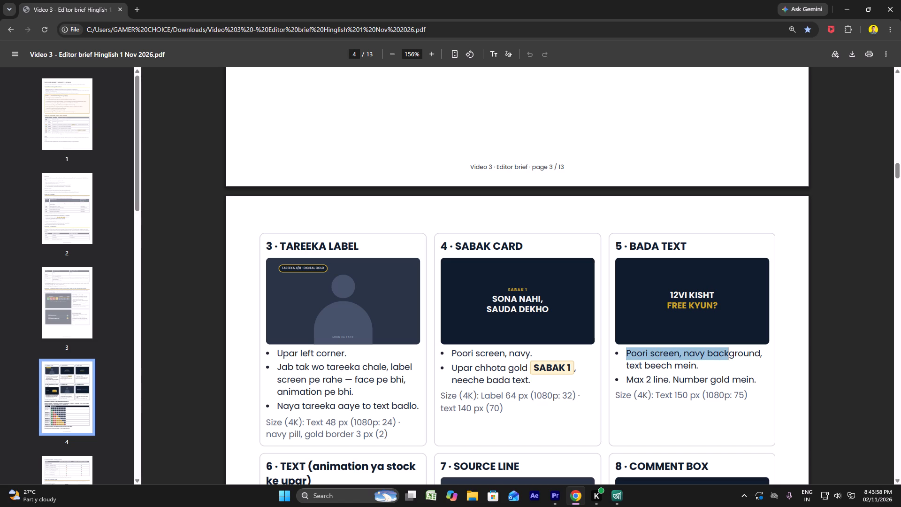
drag(733, 349, 769, 353)
drag(708, 368, 617, 375)
Read the specifications for the TEXT (animation ya stock ke upar), SOURCE LINE and COMMENT BOX graphics.
scroll(616, 375, down, 5)
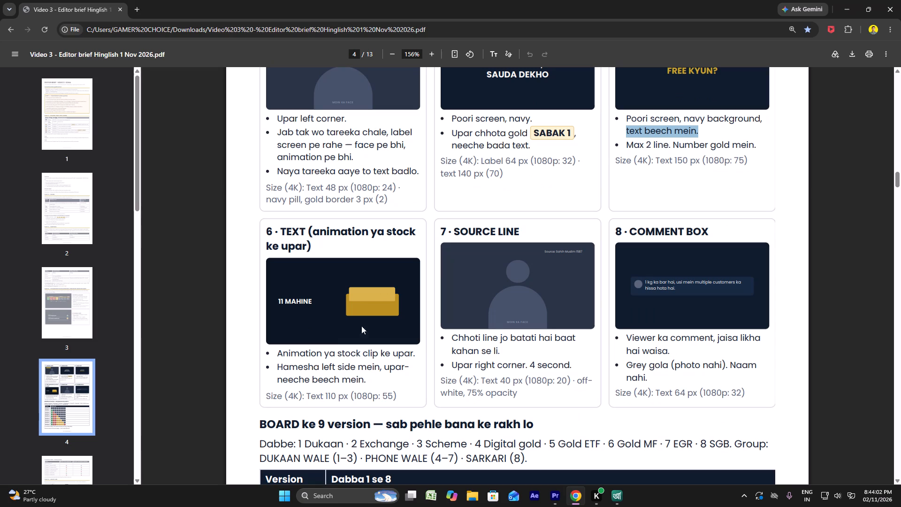
drag(298, 231, 420, 244)
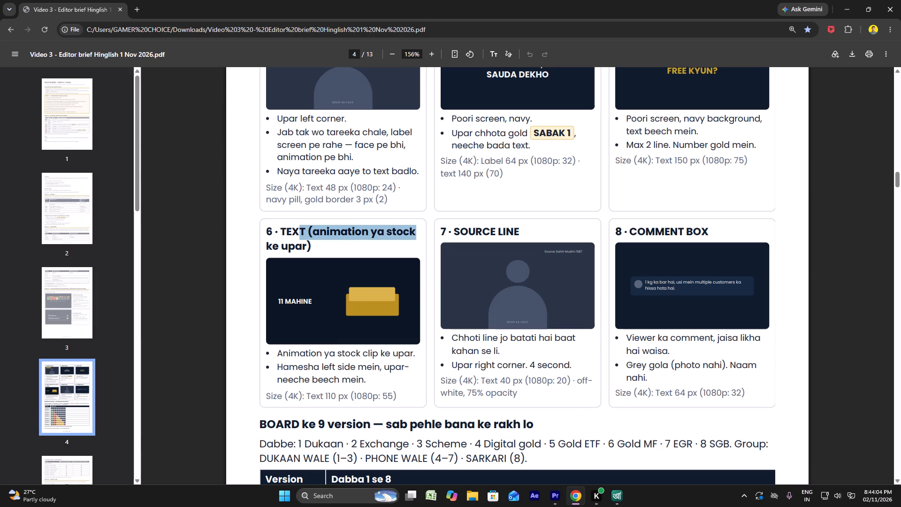
drag(420, 244, 411, 260)
click(411, 260)
click(290, 240)
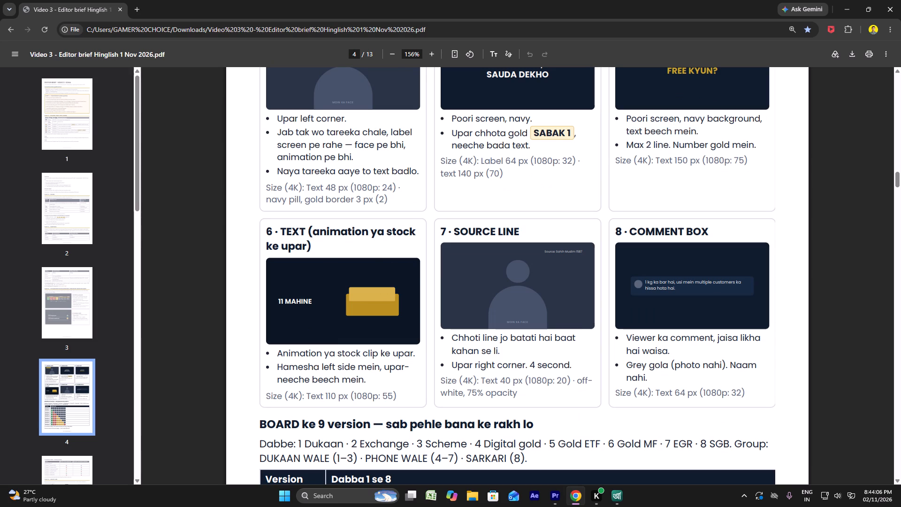
drag(315, 229, 348, 234)
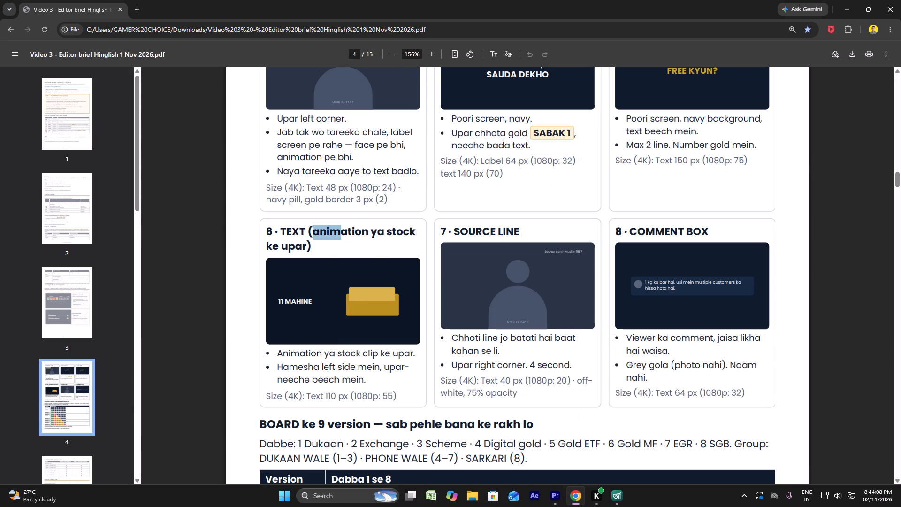
drag(348, 234, 312, 248)
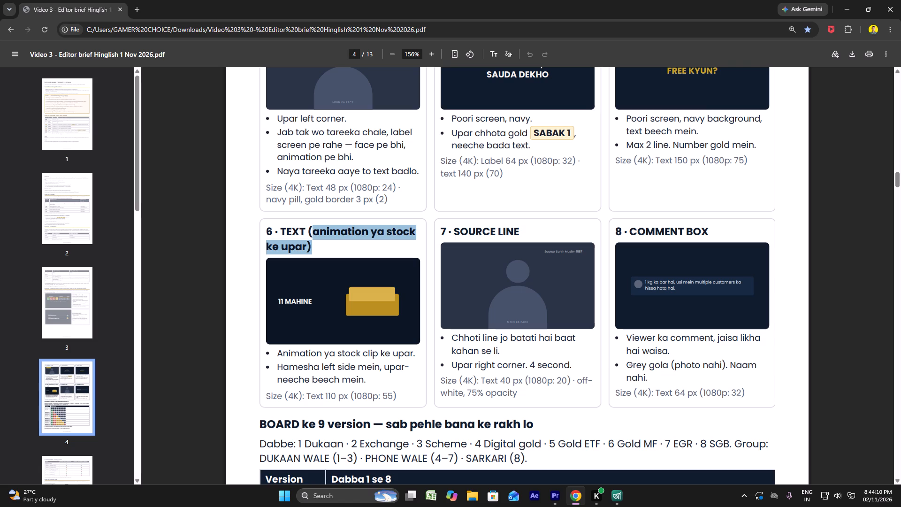
drag(312, 248, 309, 249)
click(296, 289)
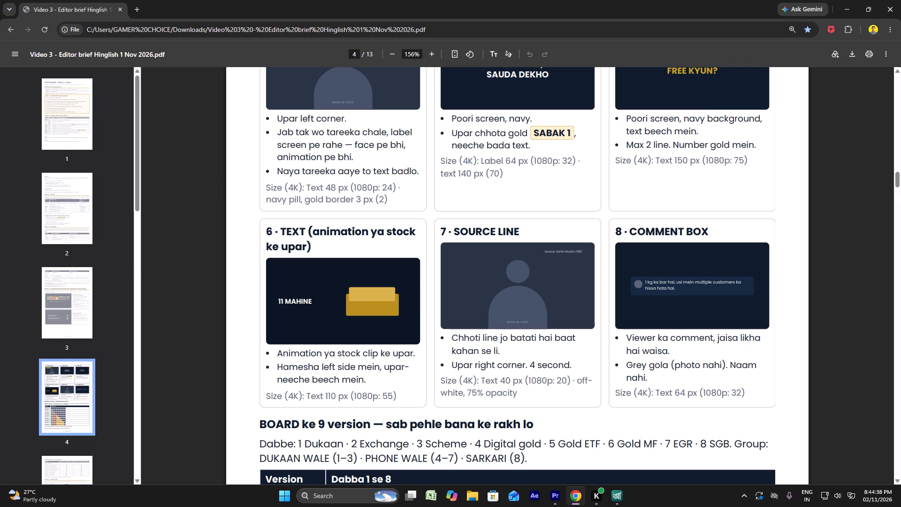
drag(628, 336, 710, 336)
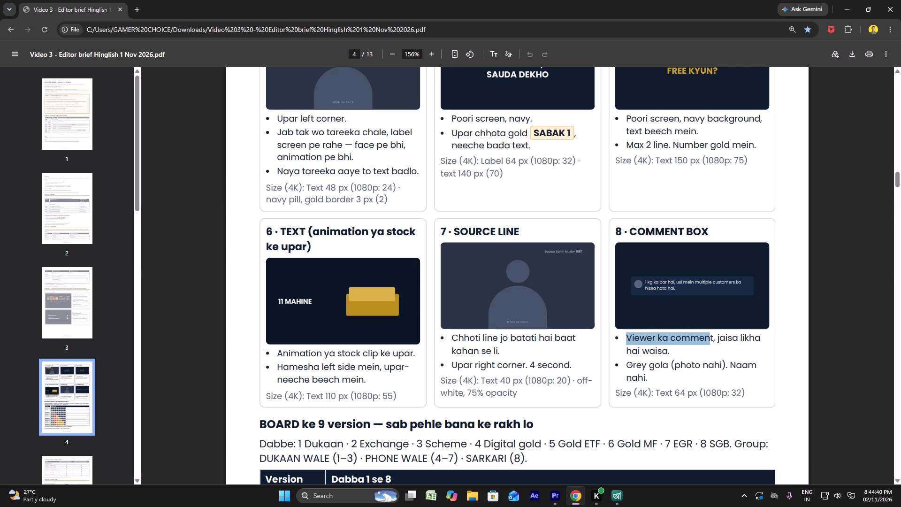
drag(710, 336, 728, 340)
drag(666, 351, 619, 353)
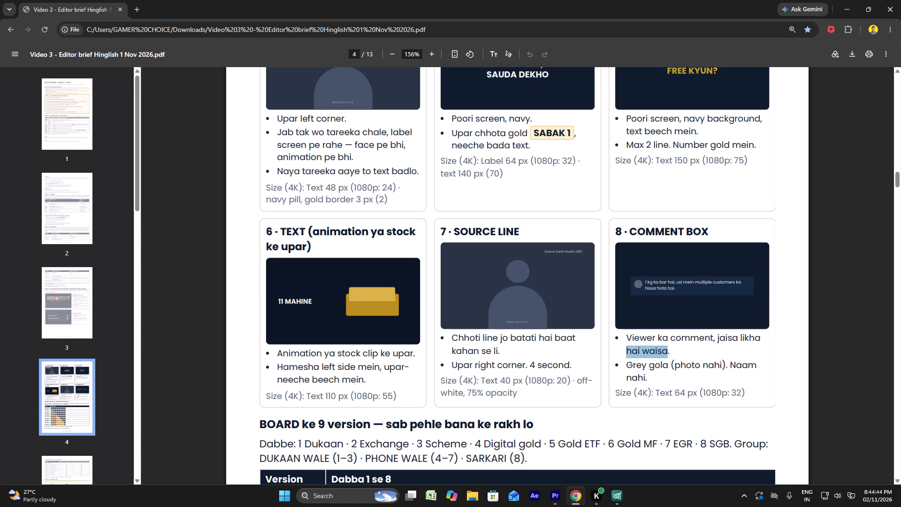
Review the table of BOARD versions v0 to v8 and the 2-SAWAAL CARD answer table on page 5.
scroll(643, 368, down, 3)
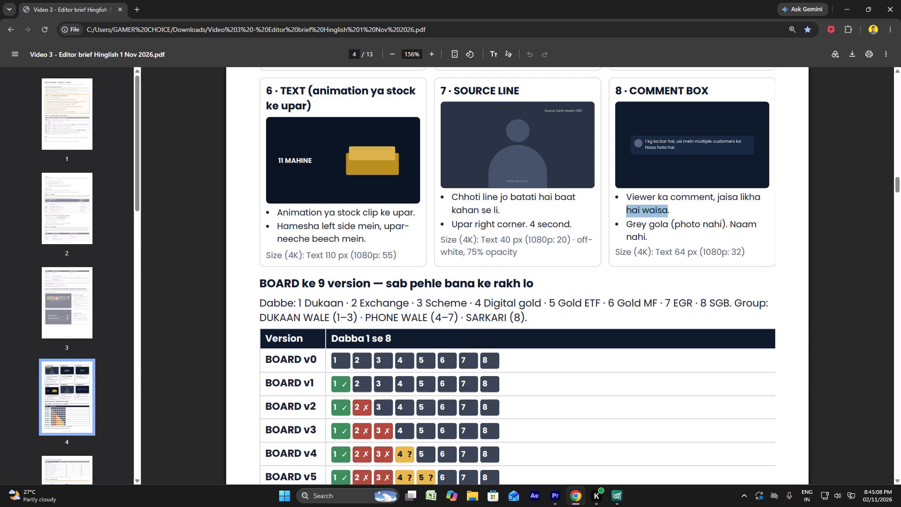
scroll(335, 304, down, 2)
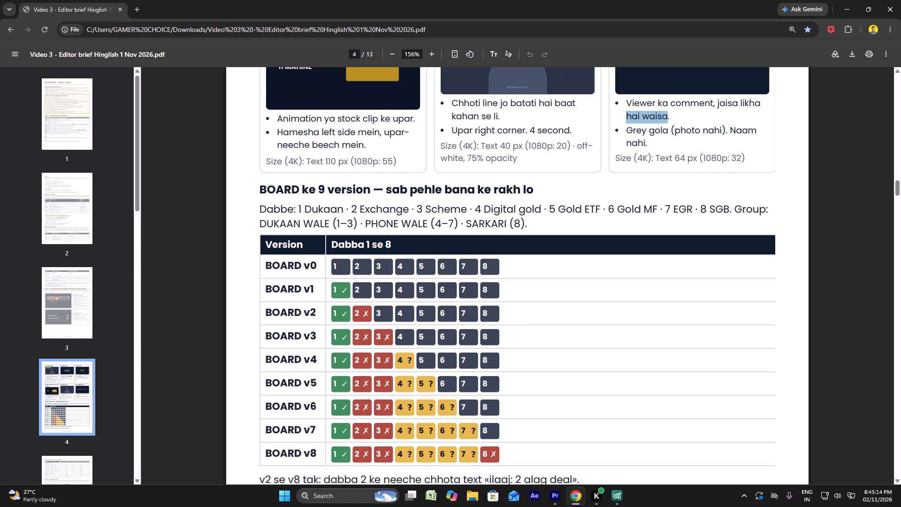
scroll(335, 304, down, 1)
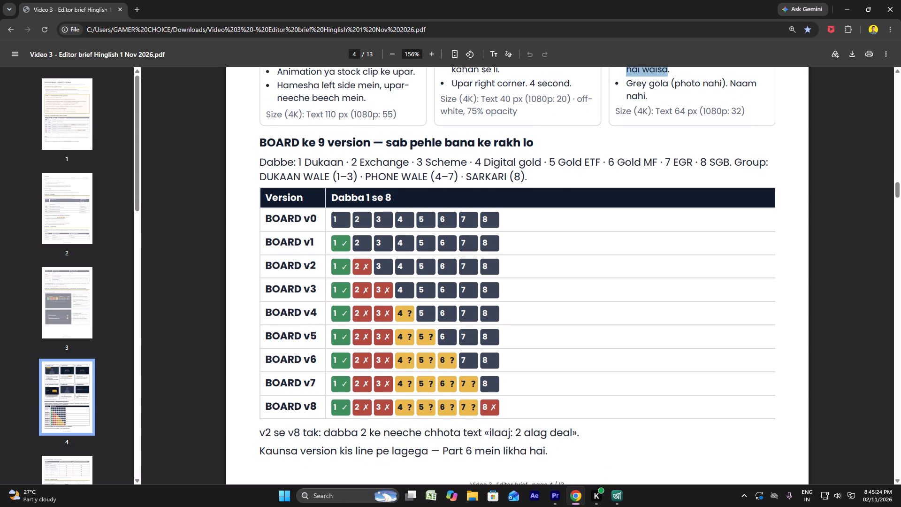
scroll(333, 307, down, 2)
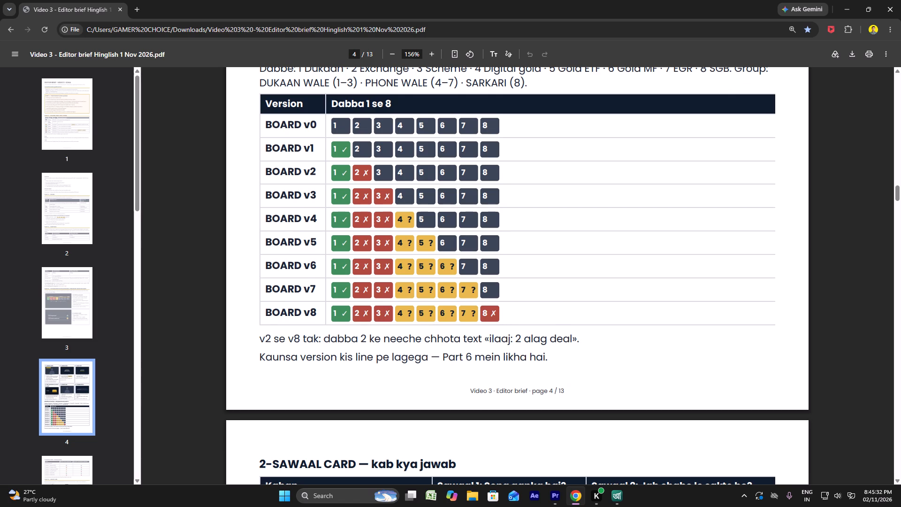
scroll(317, 361, down, 1)
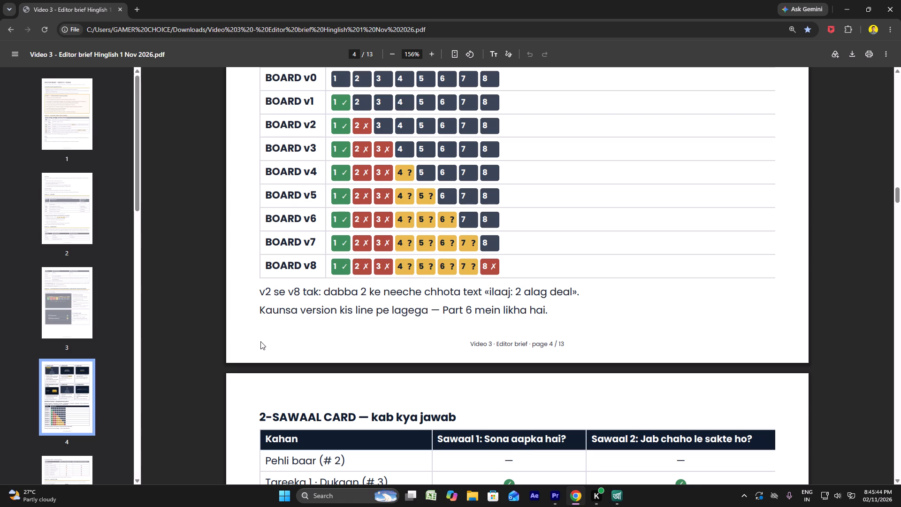
scroll(260, 341, down, 5)
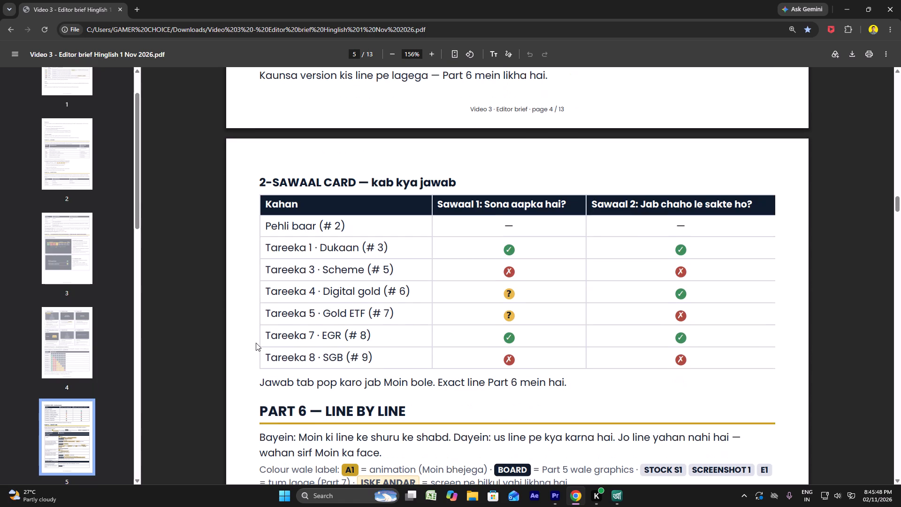
Read the Part 6 line-by-line introduction, the colour label legend and the # 0 HOOK instructions on page 5.
scroll(256, 343, up, 1)
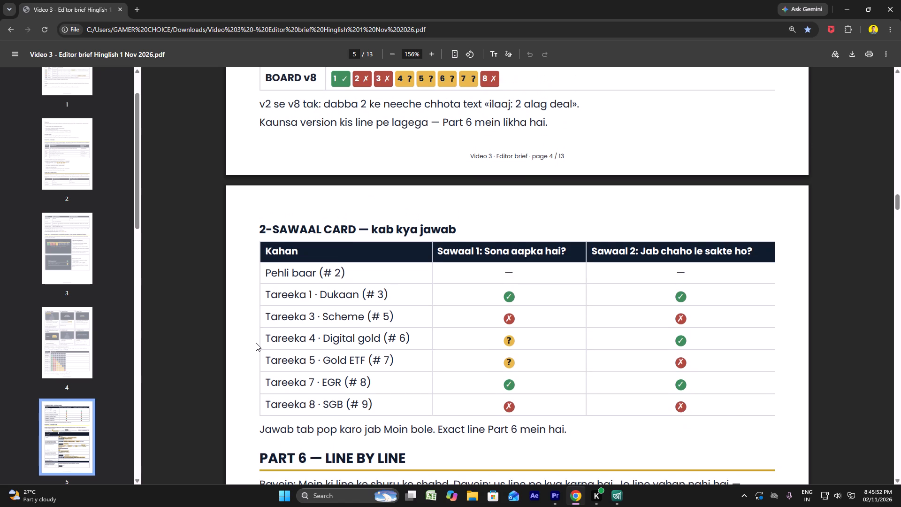
scroll(256, 343, down, 3)
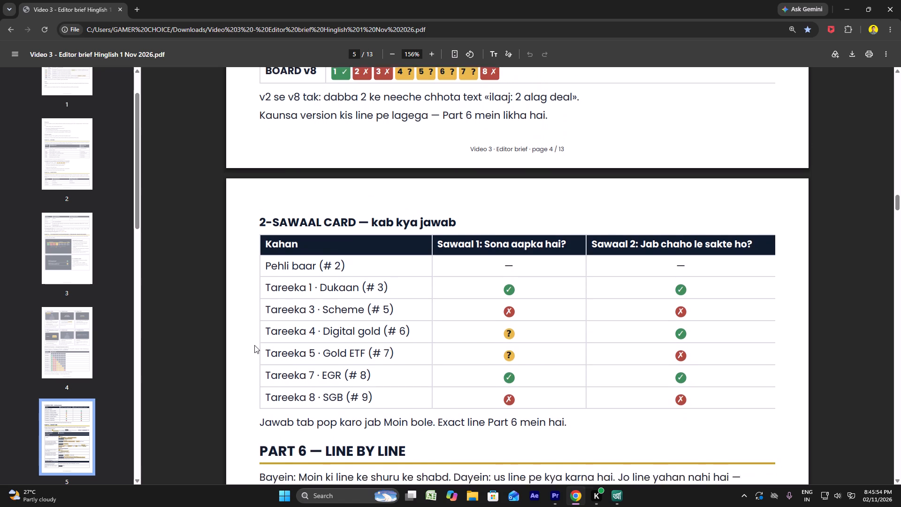
scroll(254, 345, down, 2)
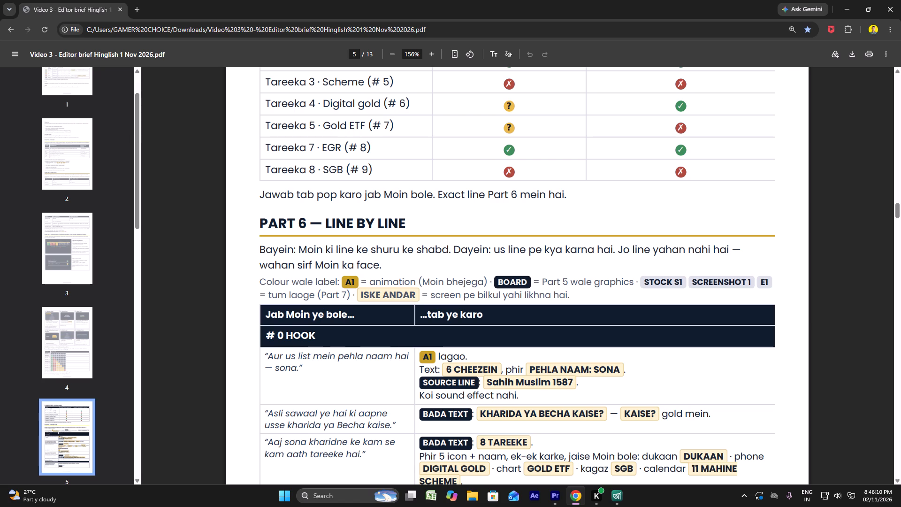
drag(267, 280, 338, 279)
click(338, 279)
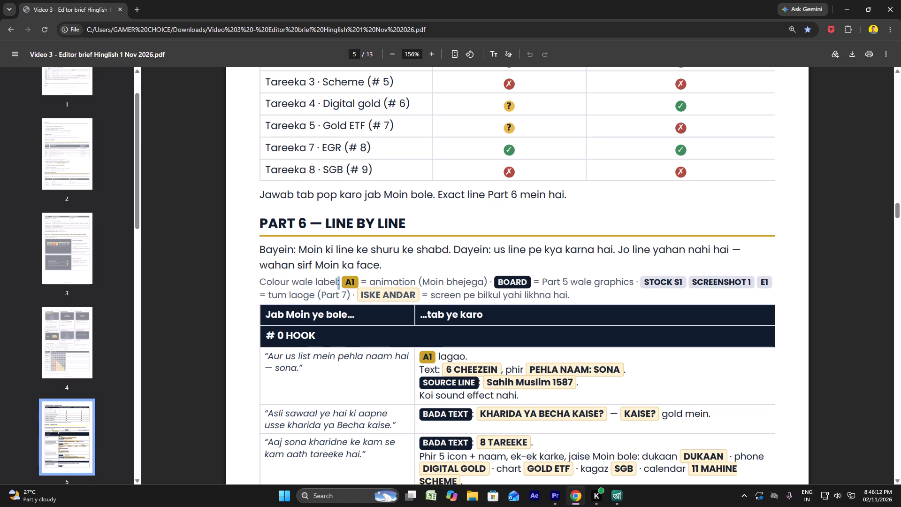
click(369, 279)
drag(363, 279, 337, 280)
scroll(366, 295, down, 5)
scroll(366, 295, up, 3)
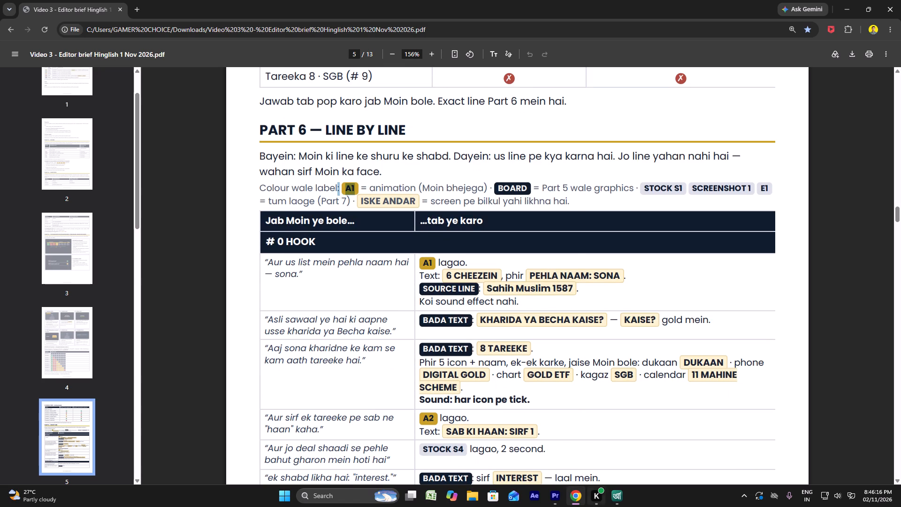
Switch to Premiere Pro and open the recent project Gold.
click(559, 492)
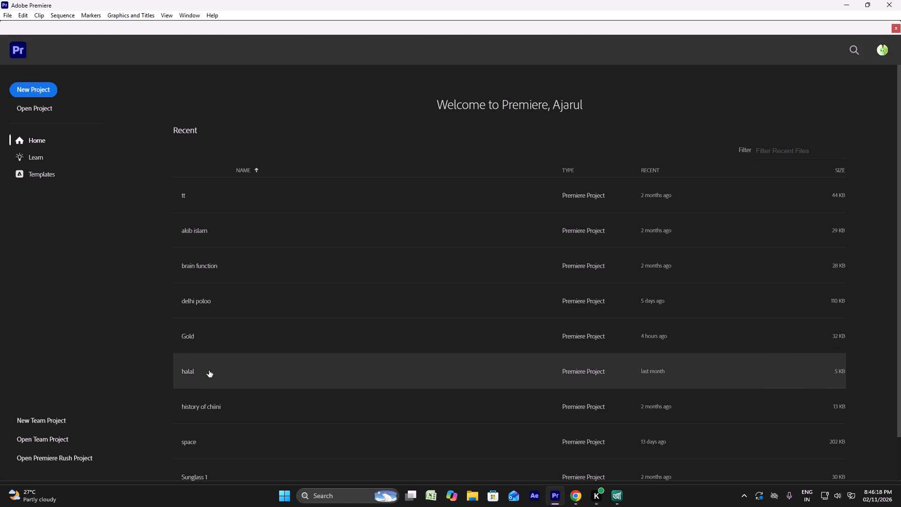
click(208, 340)
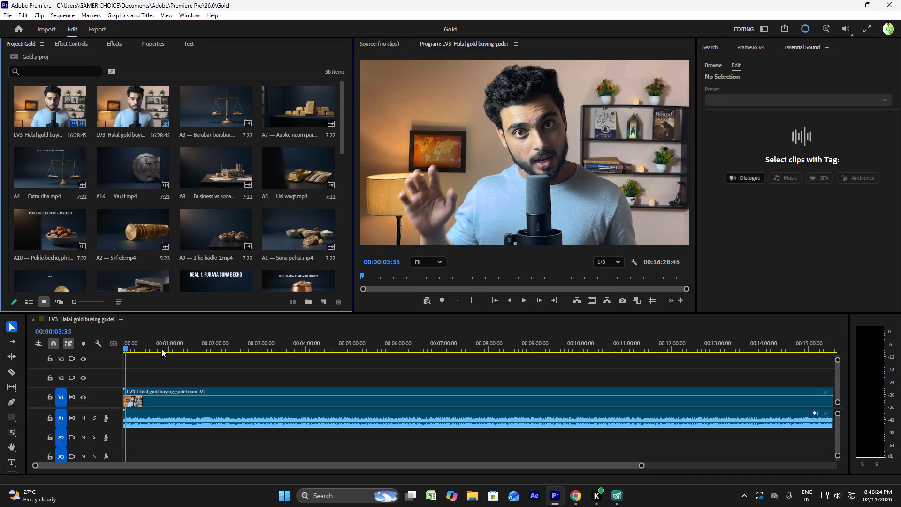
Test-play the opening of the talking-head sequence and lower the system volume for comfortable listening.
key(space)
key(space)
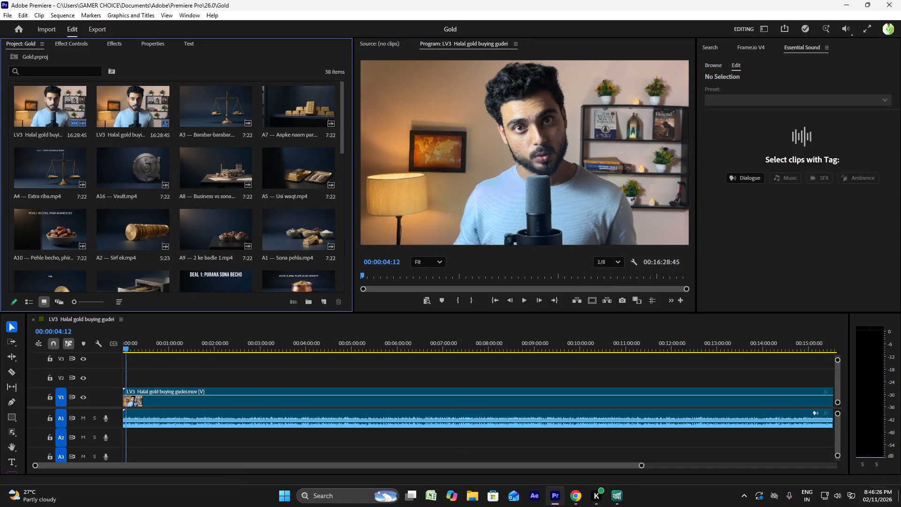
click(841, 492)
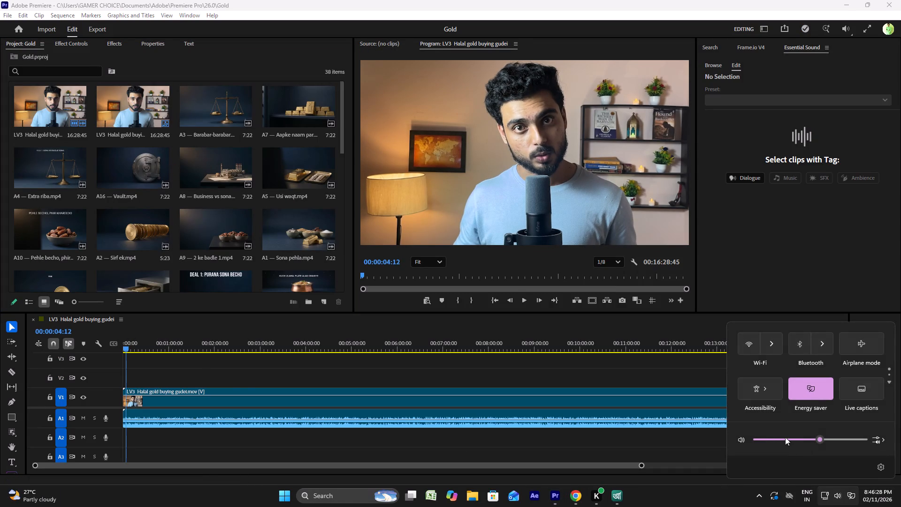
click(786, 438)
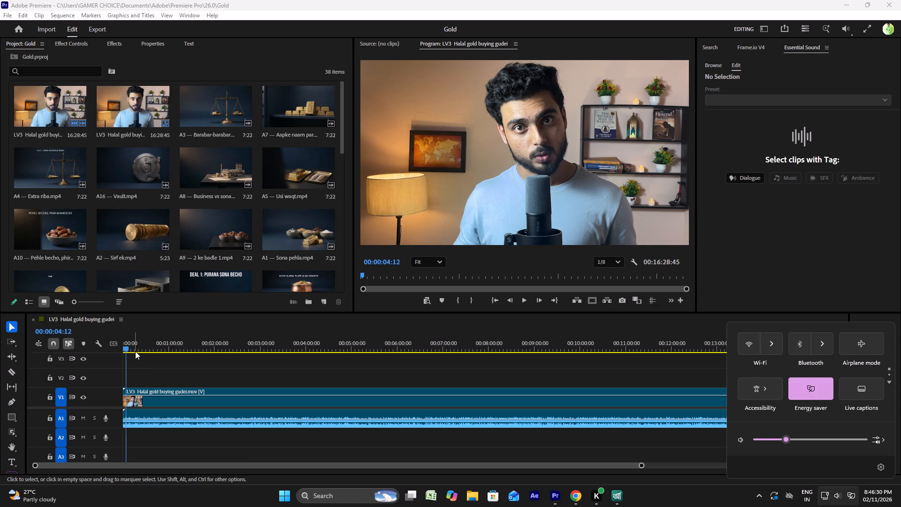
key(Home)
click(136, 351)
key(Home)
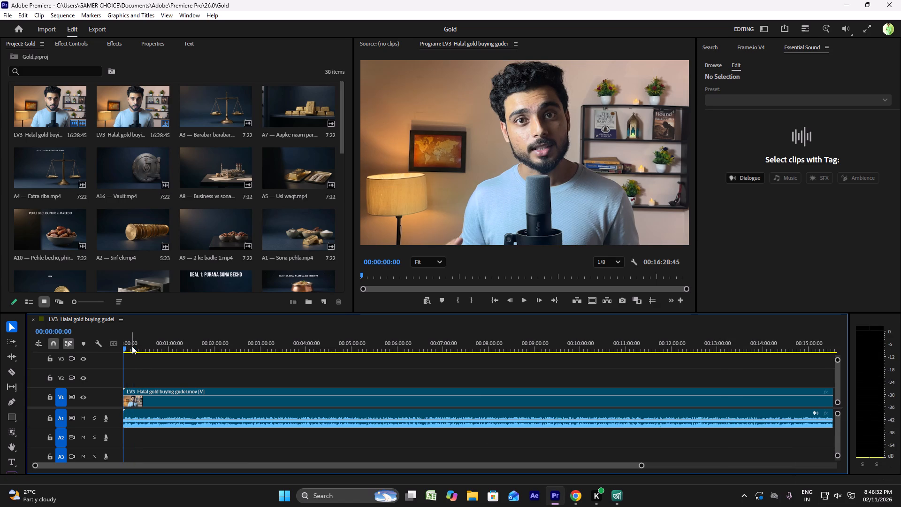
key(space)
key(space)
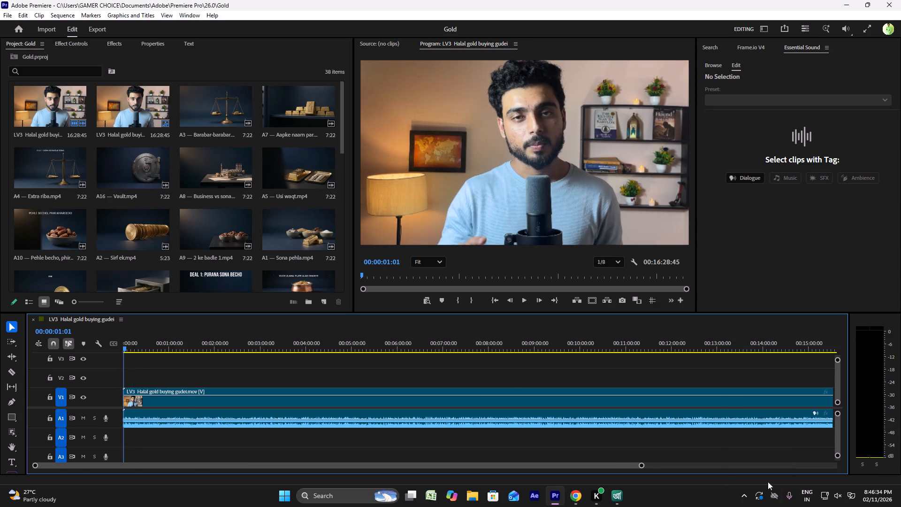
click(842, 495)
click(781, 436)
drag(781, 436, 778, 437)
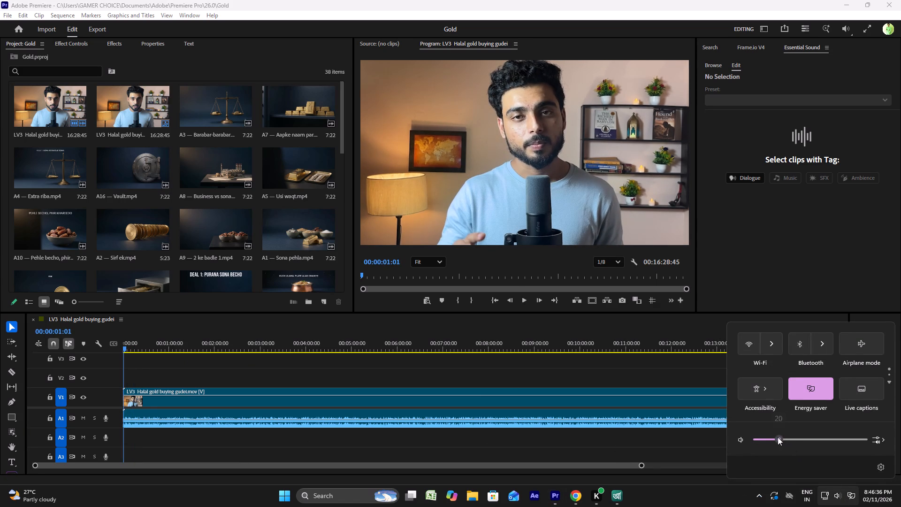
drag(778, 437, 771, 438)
Test-play the sequence from the start and set the system volume to 31.
click(458, 352)
click(358, 336)
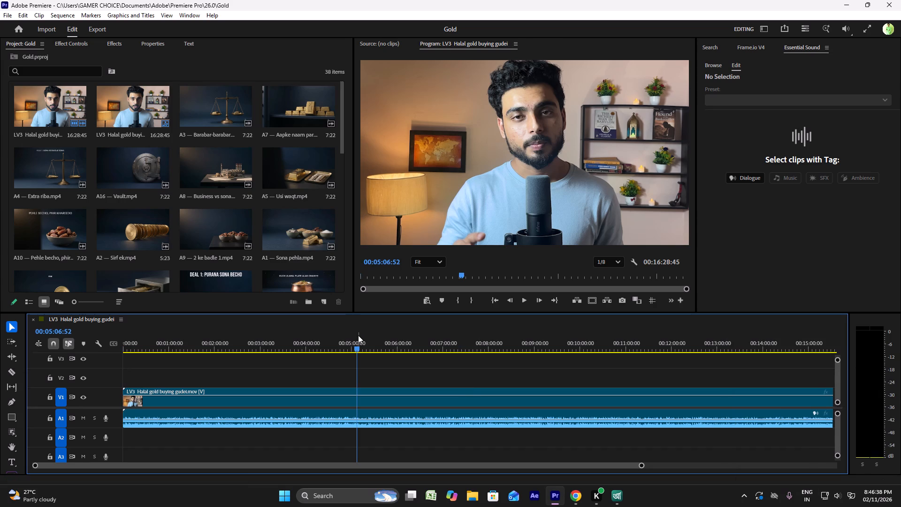
key(Insert)
key(Home)
key(space)
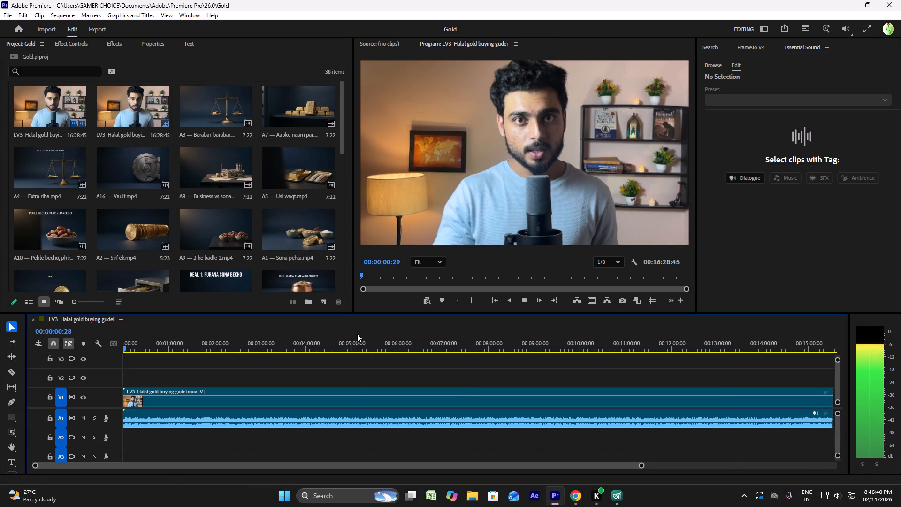
key(space)
click(833, 498)
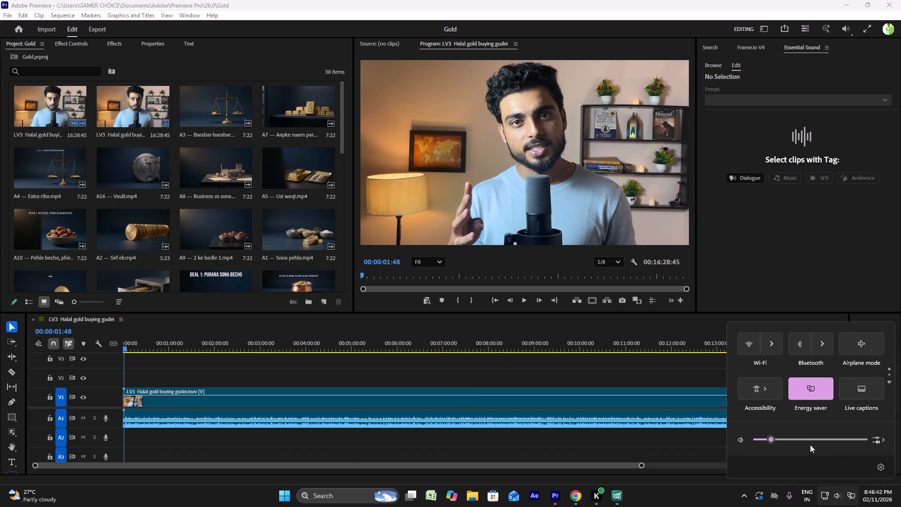
click(791, 441)
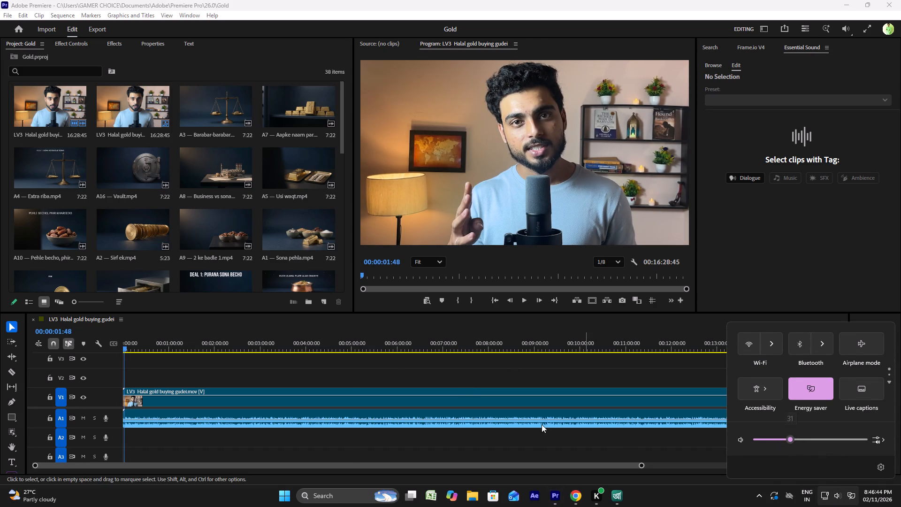
Play the sequence from the start to about 14 seconds, listening for the # 0 HOOK lines in the brief.
click(400, 373)
key(space)
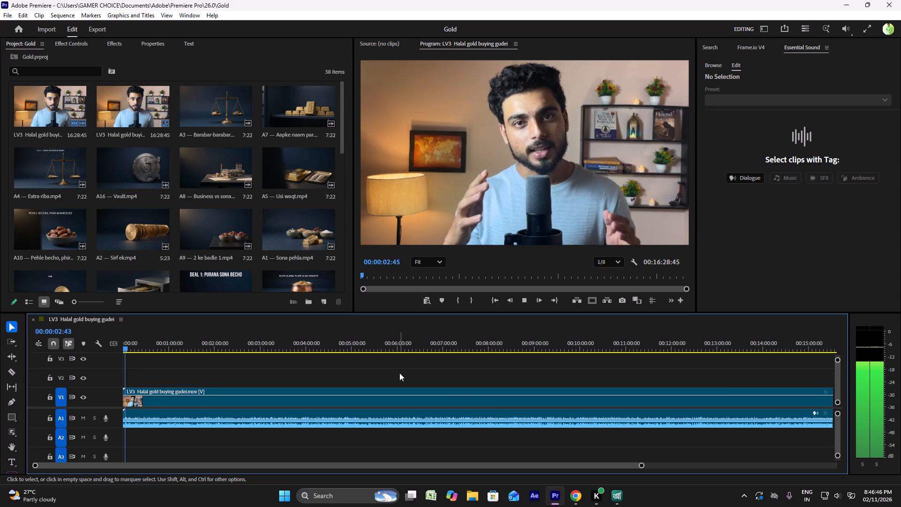
key(Home)
key(space)
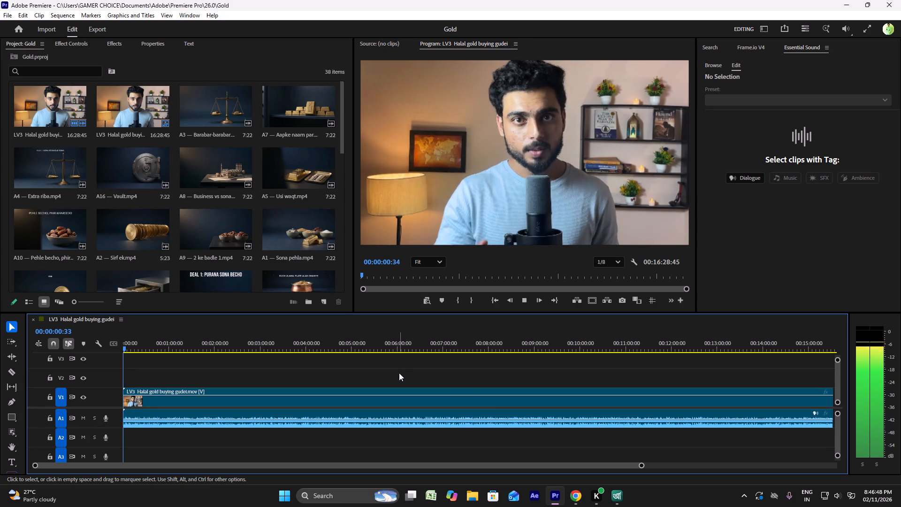
click(570, 495)
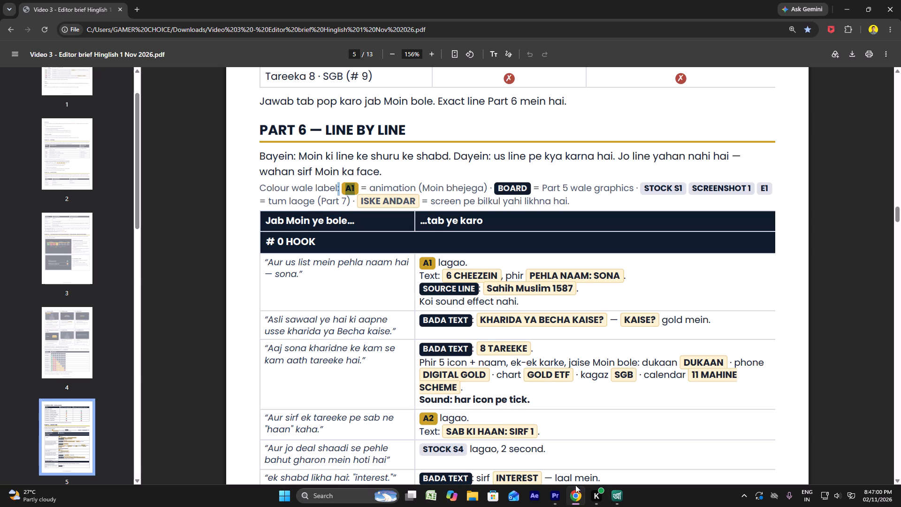
click(553, 493)
key(space)
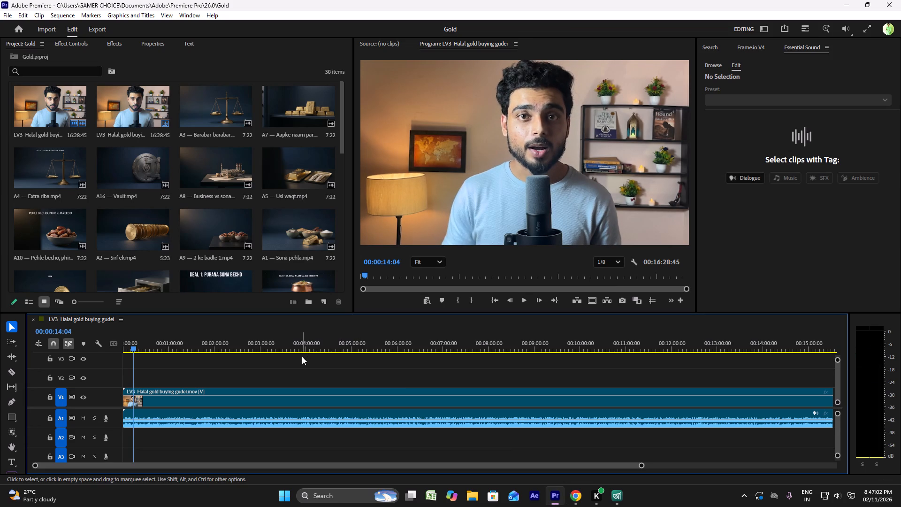
Find the first hook cue by playback and place A1 — Sona pehla.mp4 on track V3 starting at about 5 seconds.
alt+scroll(304, 354, up, 20)
alt+scroll(304, 354, up, 1)
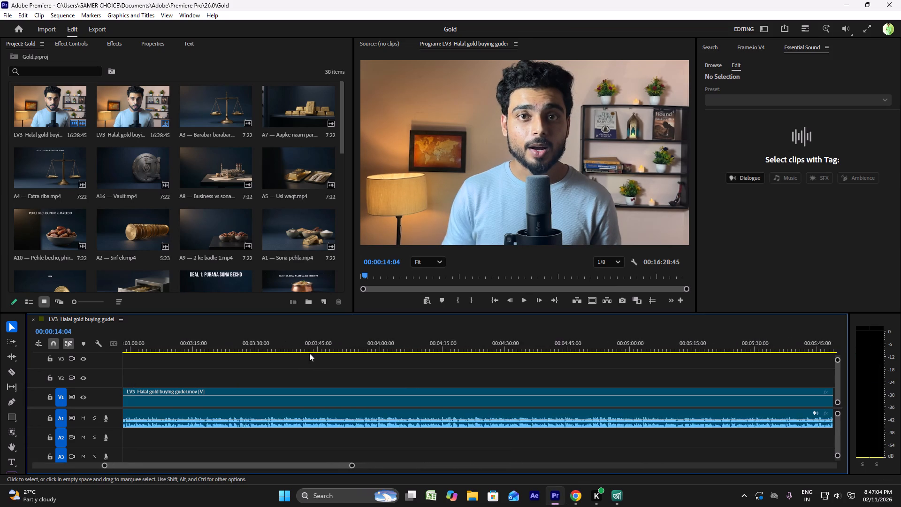
alt+scroll(309, 353, up, 20)
alt+scroll(309, 353, up, 16)
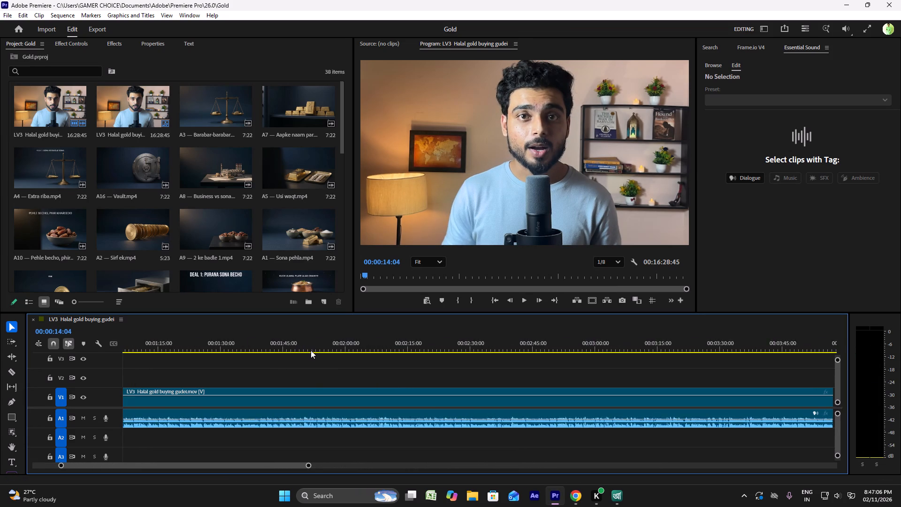
alt+scroll(311, 350, up, 18)
scroll(202, 344, up, 10)
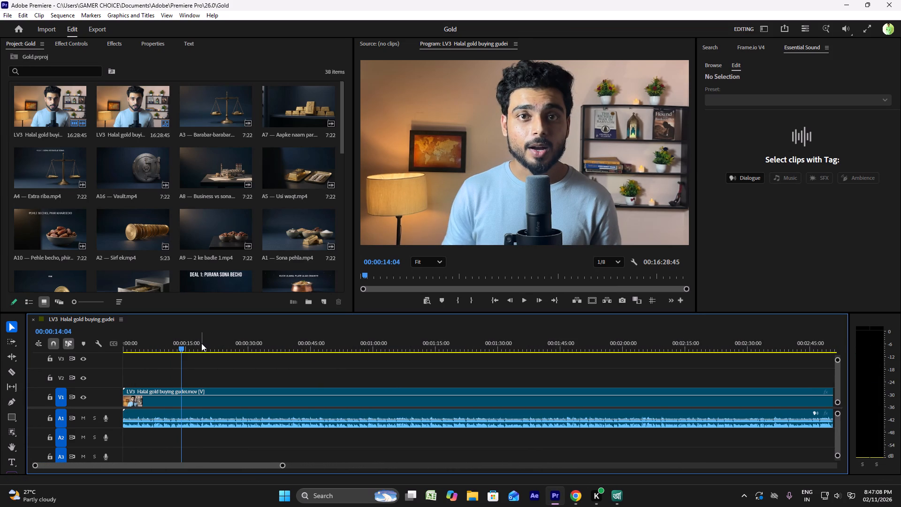
click(135, 340)
key(space)
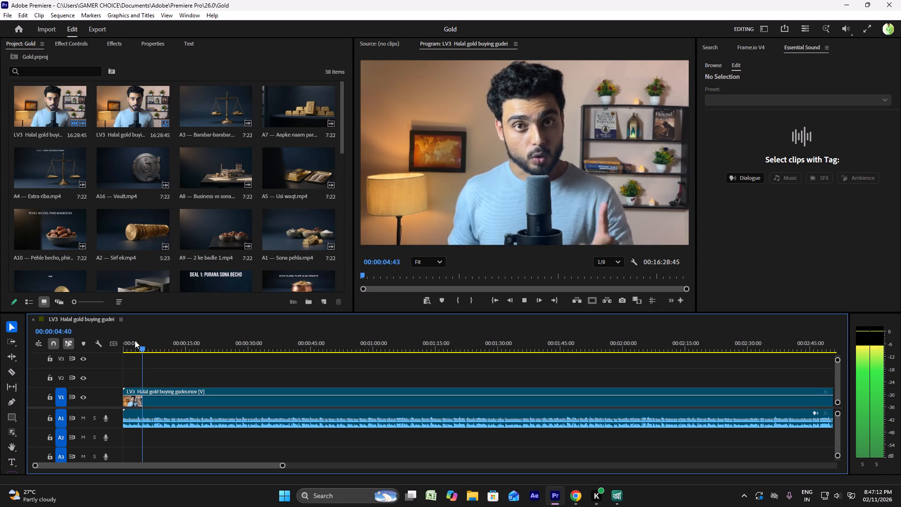
key(space)
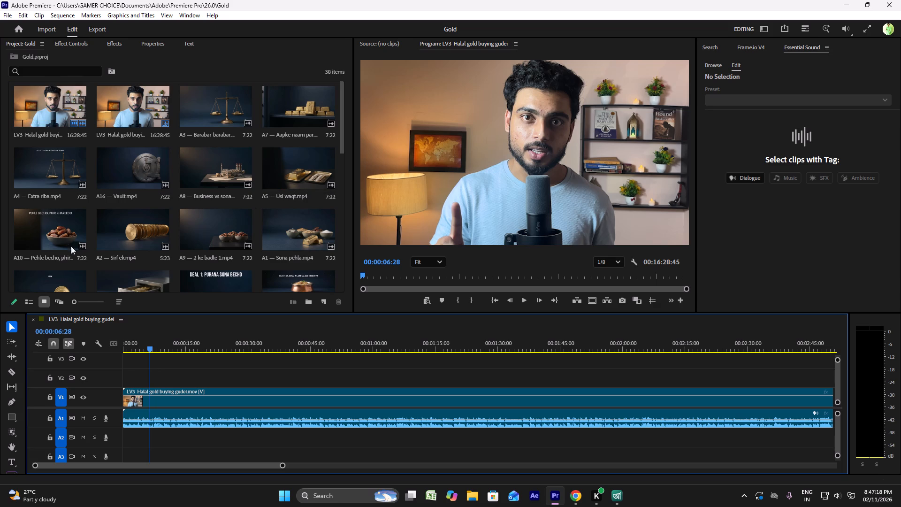
drag(281, 235, 275, 257)
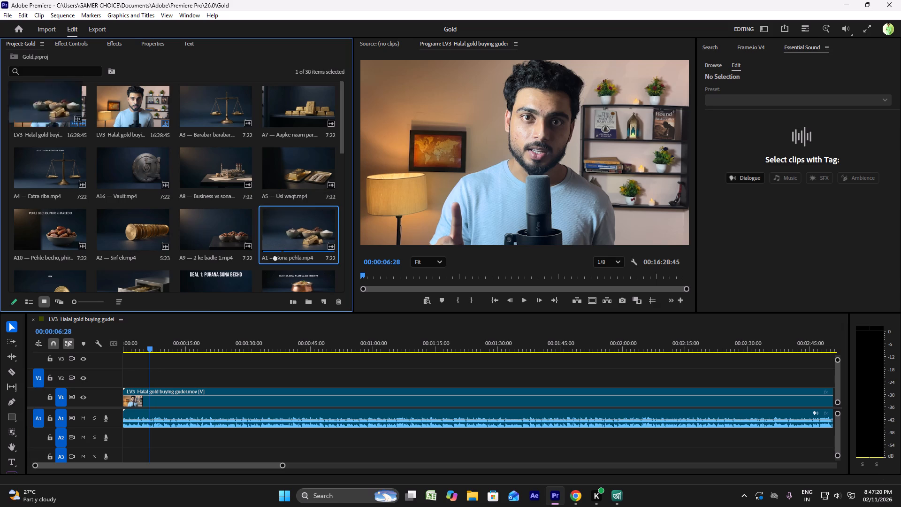
drag(275, 257, 145, 373)
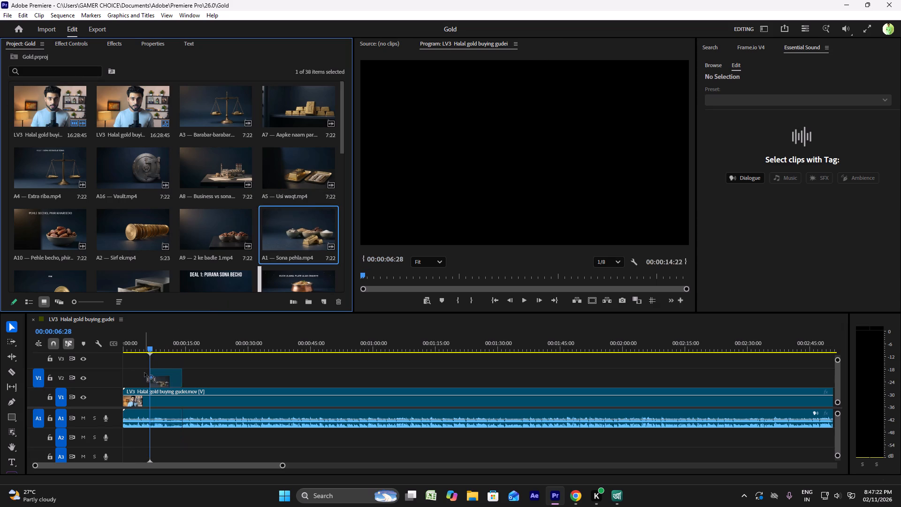
drag(145, 373, 144, 364)
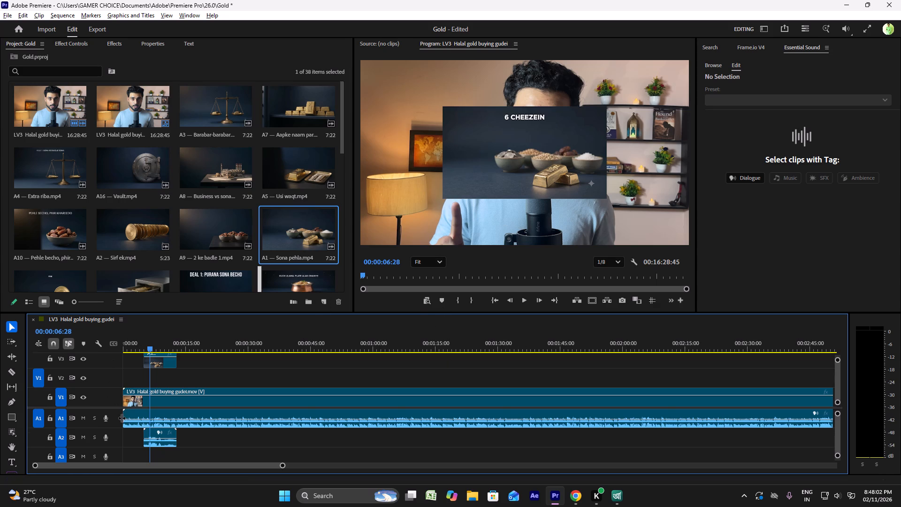
Check the A1 — Sona pehla.mp4 clip's timing from the start and lower its audio on track A2 to silence.
alt+scroll(122, 418, up, 10)
scroll(127, 415, up, 5)
click(123, 343)
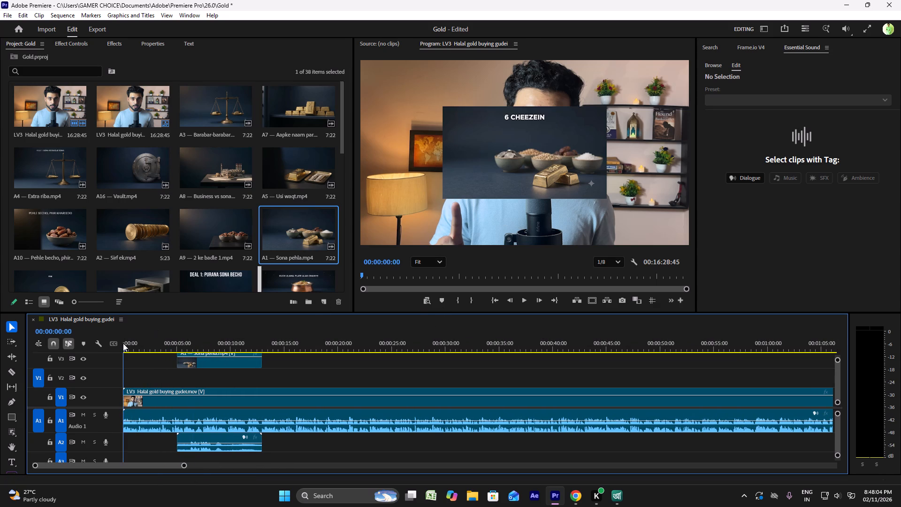
key(space)
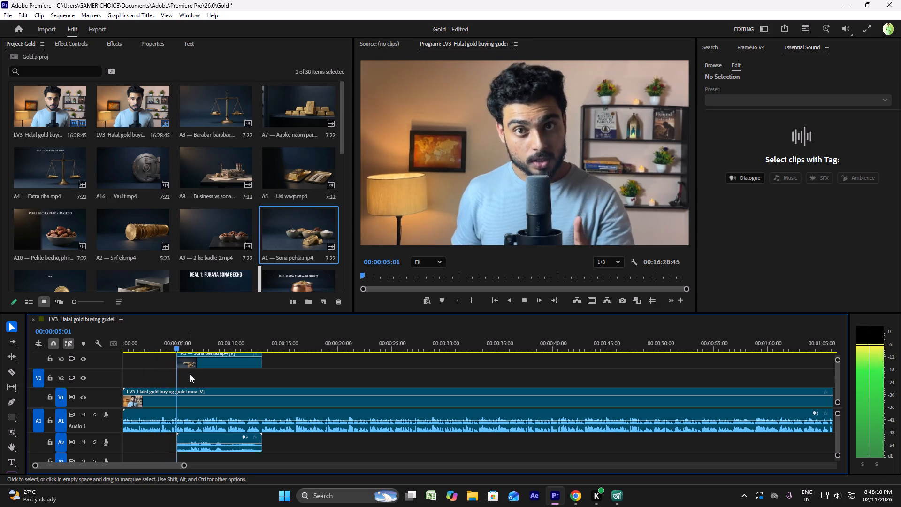
key(space)
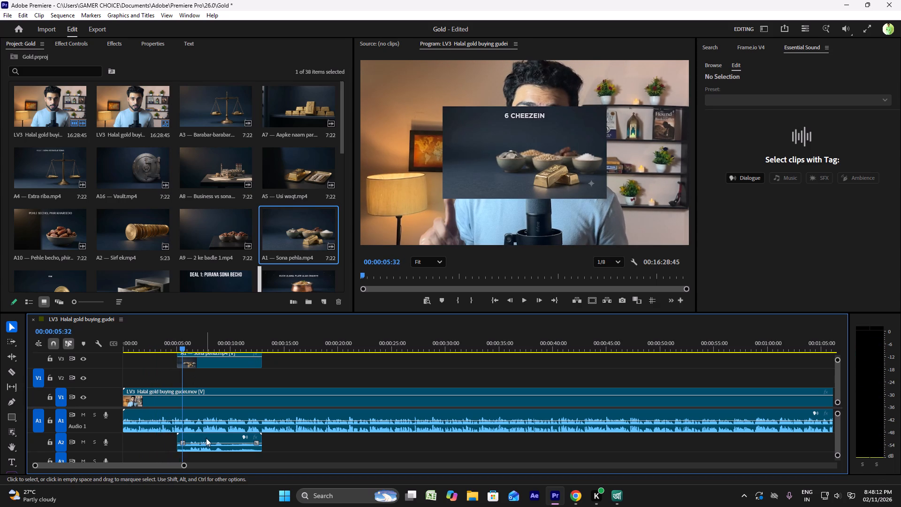
drag(206, 443, 199, 484)
key(space)
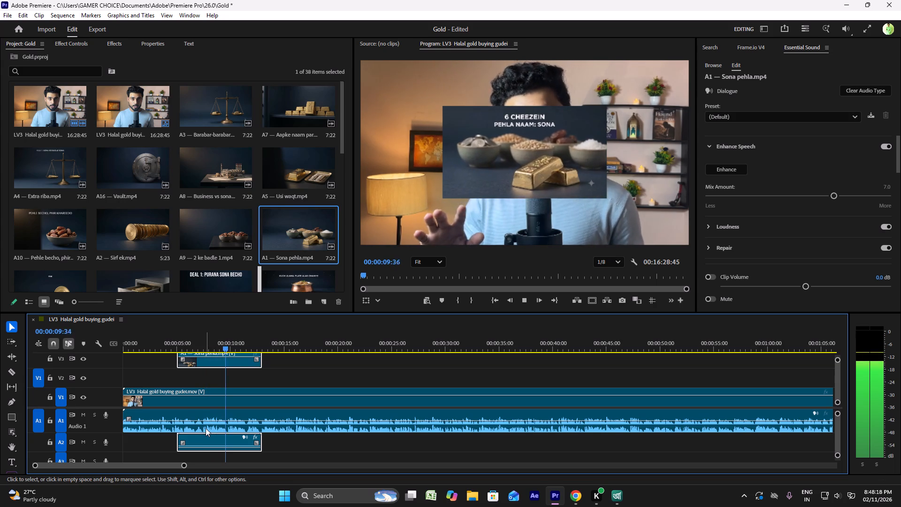
Move the A1 — Sona pehla.mp4 clip from track V3 down to V2 at the same start time while playing the sequence.
click(158, 342)
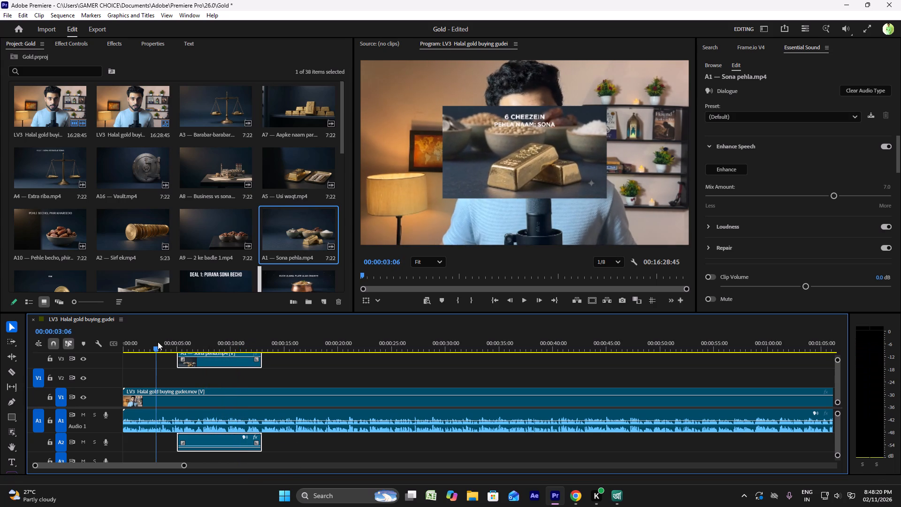
key(space)
drag(212, 365, 206, 374)
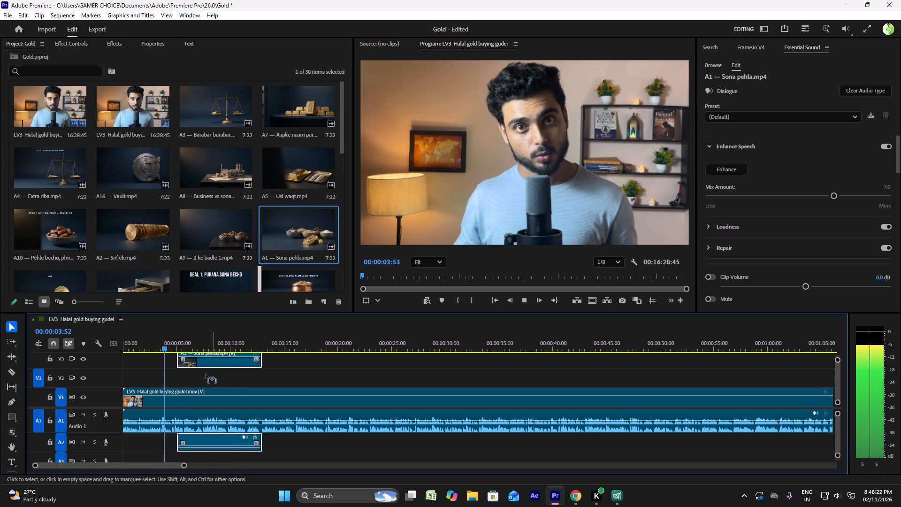
drag(206, 374, 200, 387)
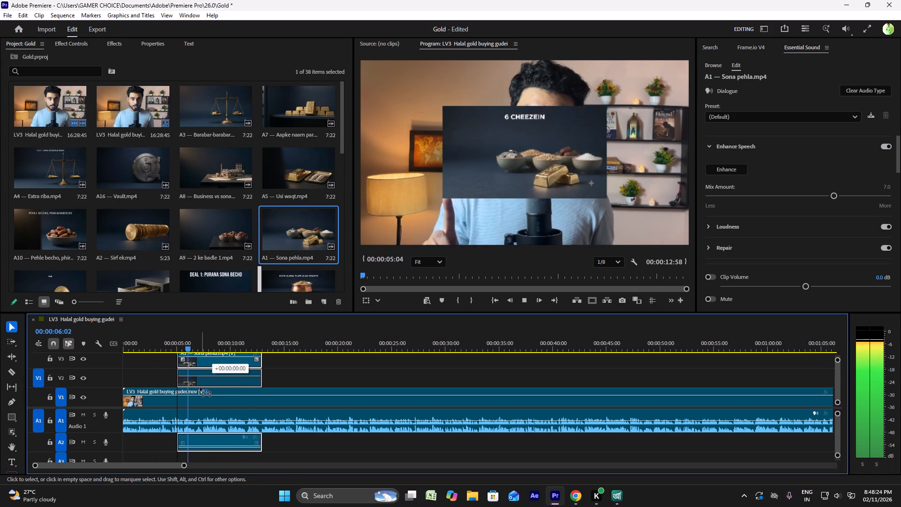
drag(200, 387, 191, 382)
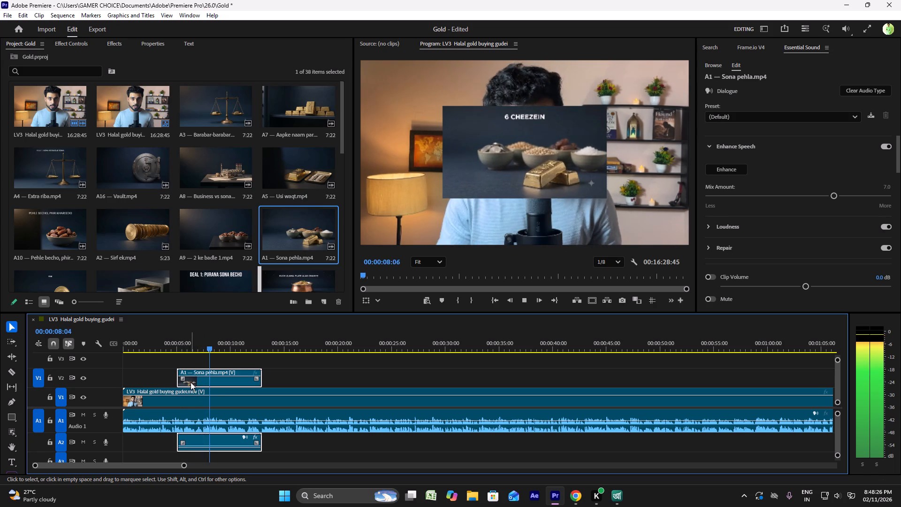
key(space)
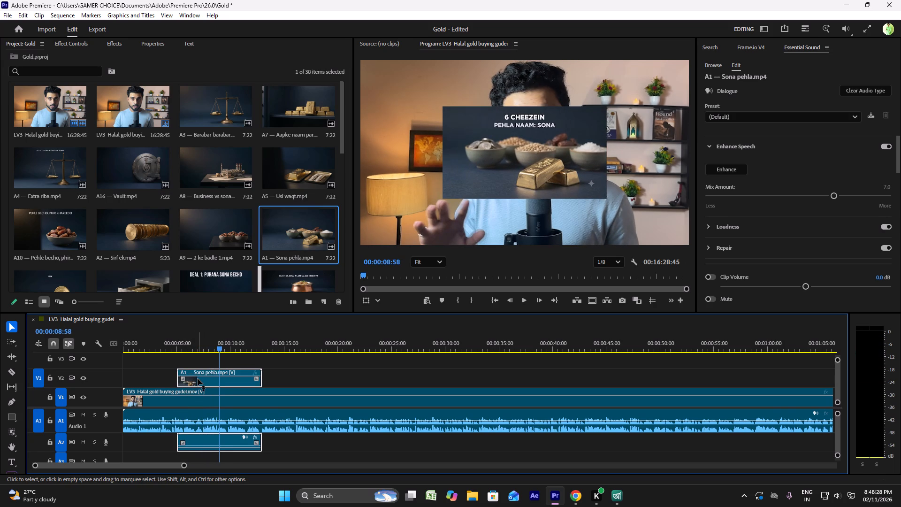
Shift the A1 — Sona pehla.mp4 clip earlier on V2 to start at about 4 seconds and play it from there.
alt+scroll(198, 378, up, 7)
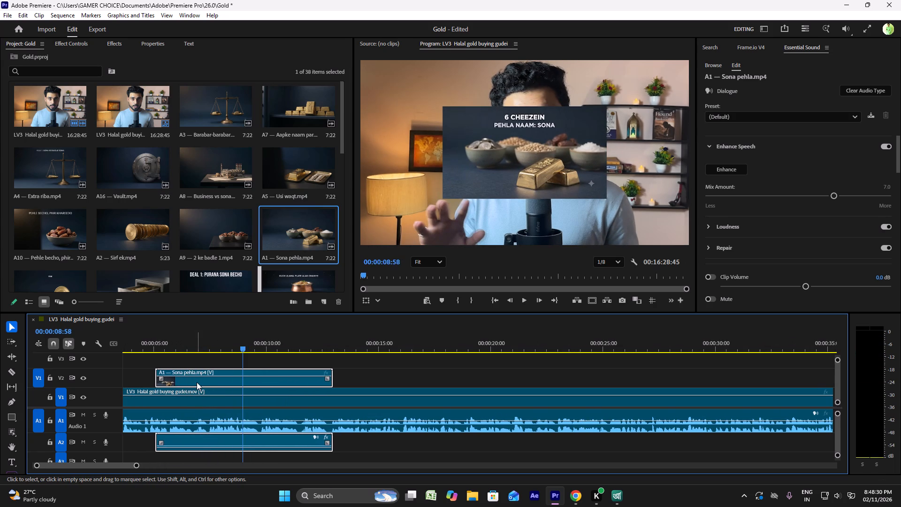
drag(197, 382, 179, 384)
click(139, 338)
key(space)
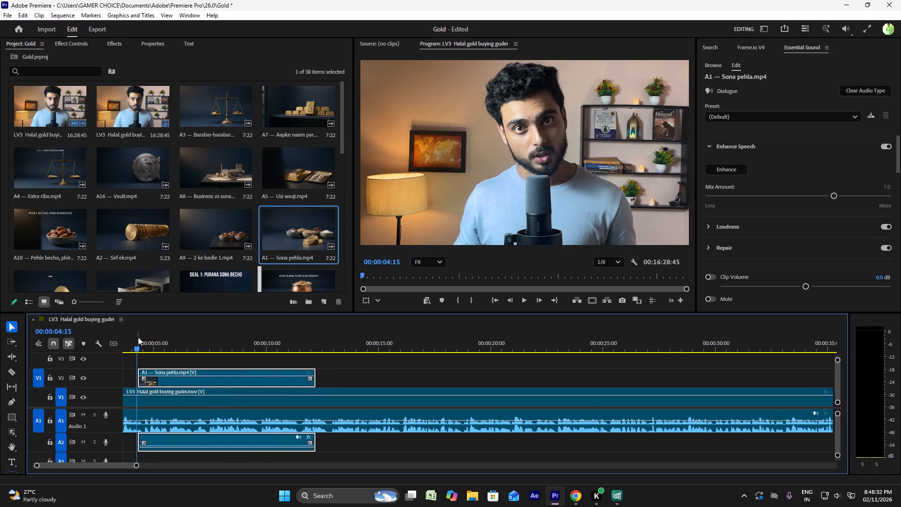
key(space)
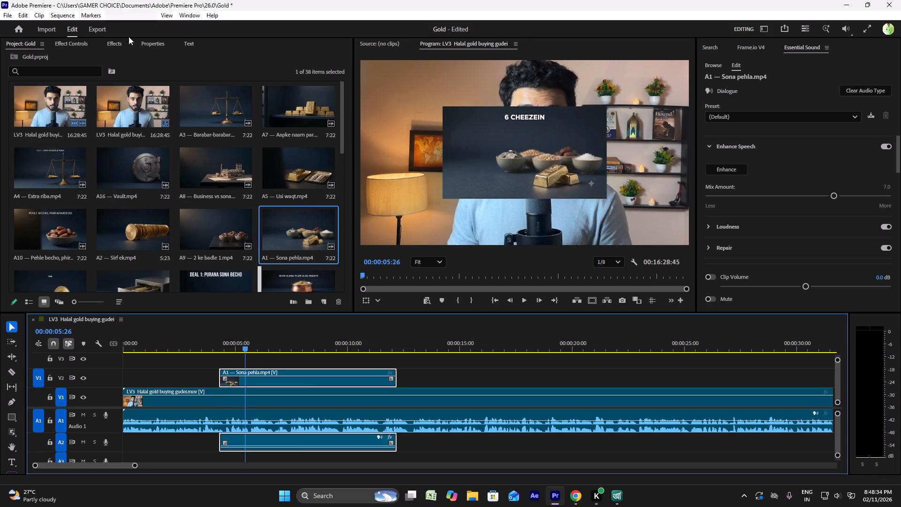
Scale the A1 — Sona pehla.mp4 clip to 200% so it fills the frame, and play it back.
click(153, 42)
drag(156, 141, 165, 141)
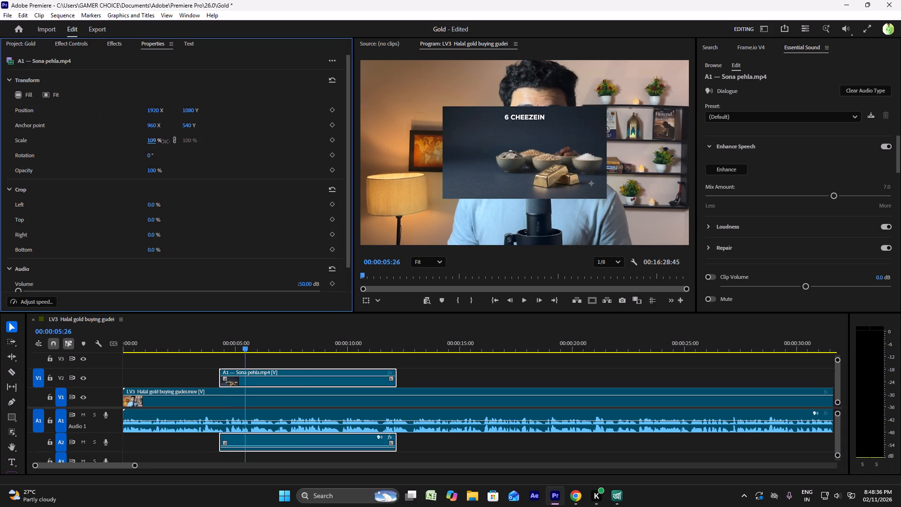
drag(165, 141, 206, 143)
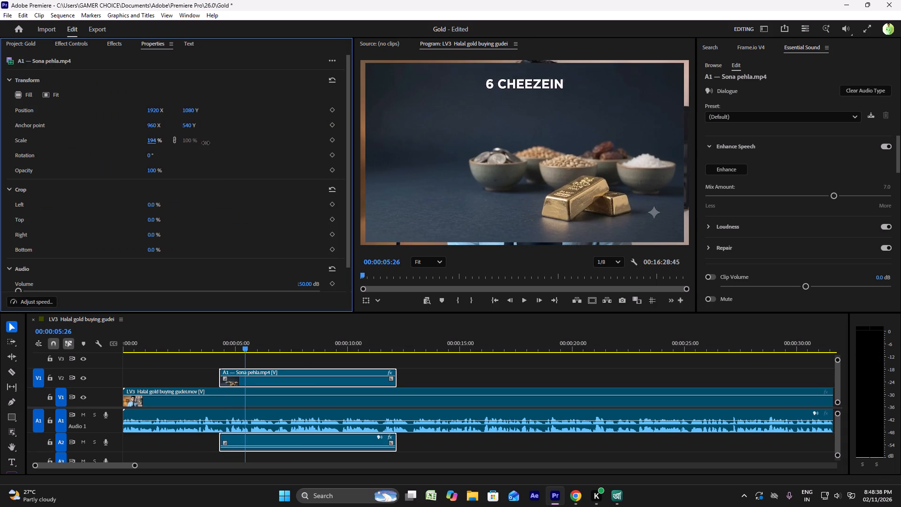
drag(206, 143, 208, 145)
click(196, 349)
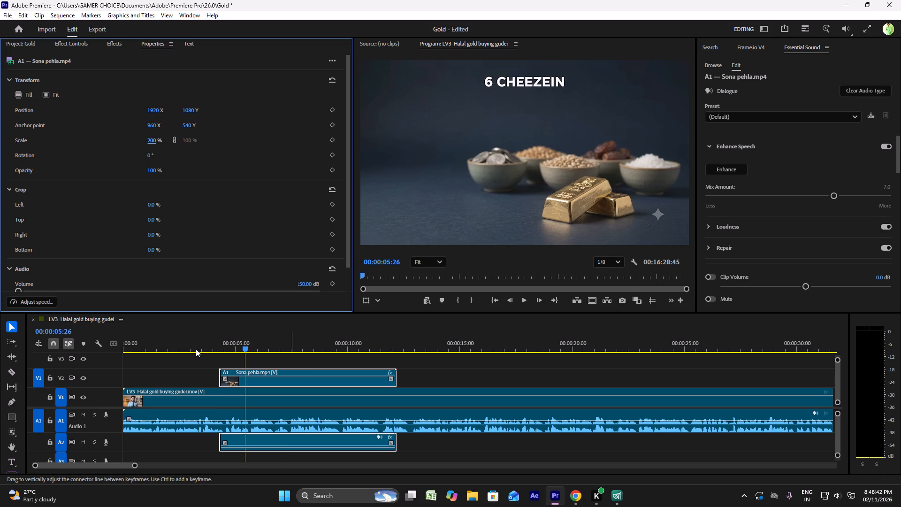
click(207, 346)
key(space)
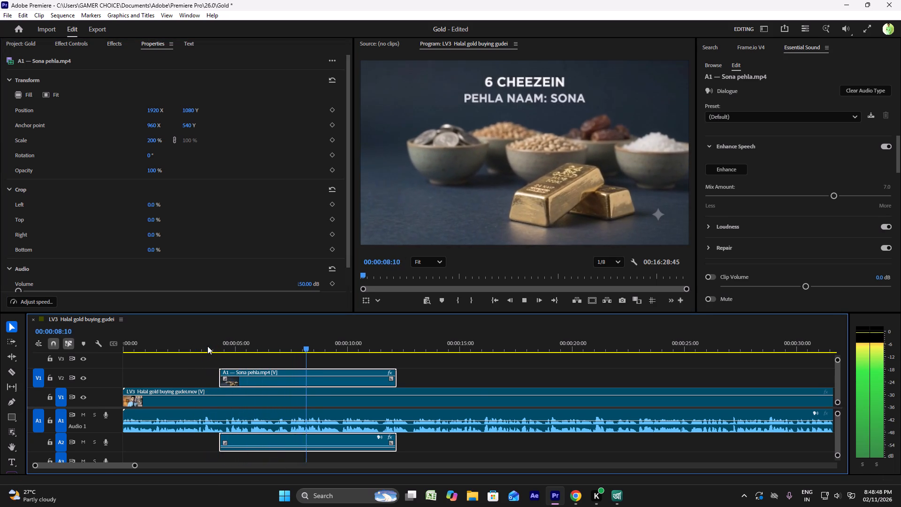
key(space)
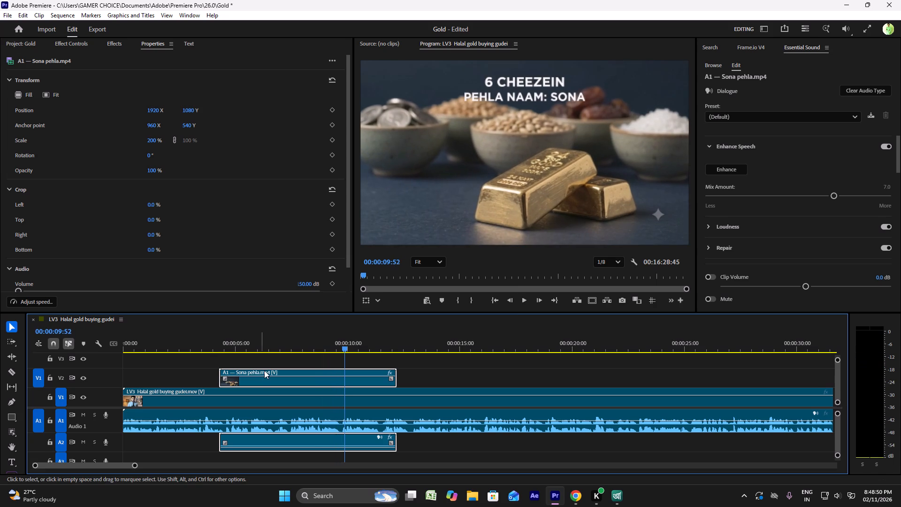
right_click(265, 370)
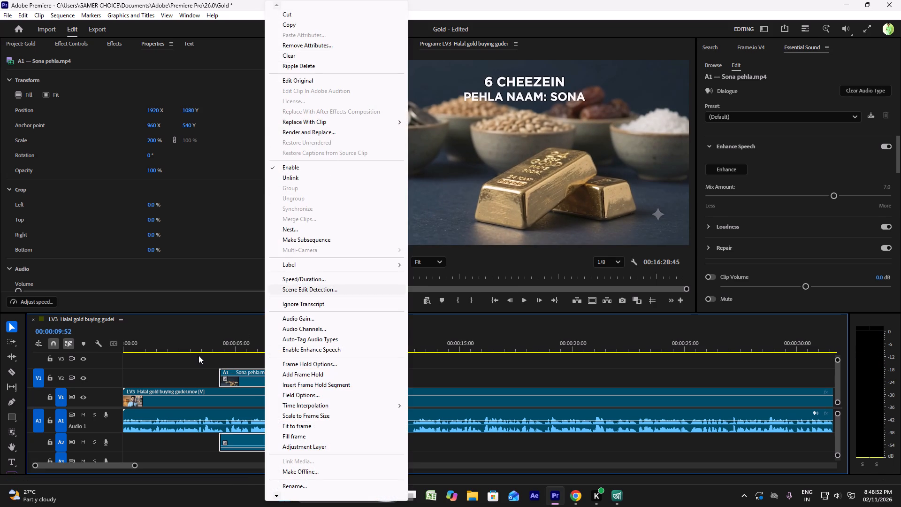
click(199, 353)
Move the A1 — Sona pehla.mp4 clip earlier on V2 to start at about 1 second and play from the sequence start.
drag(251, 383, 201, 383)
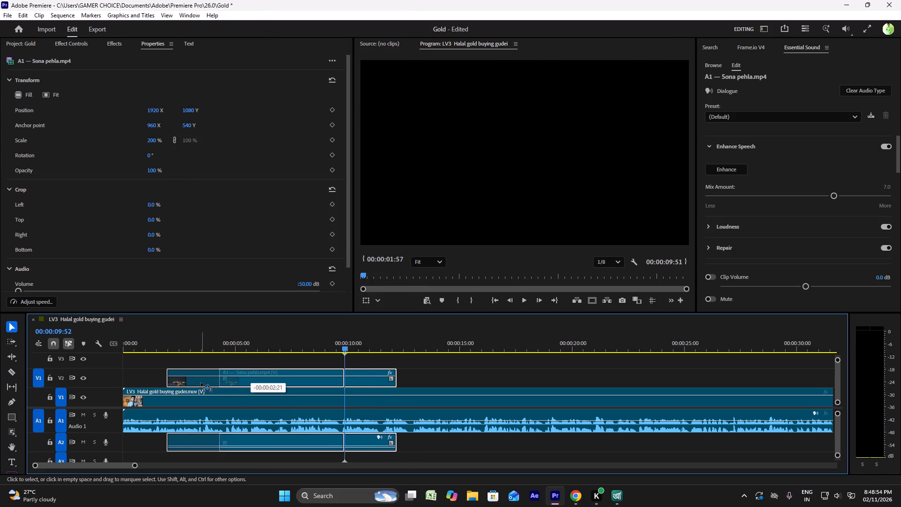
drag(201, 383, 178, 379)
scroll(162, 359, up, 9)
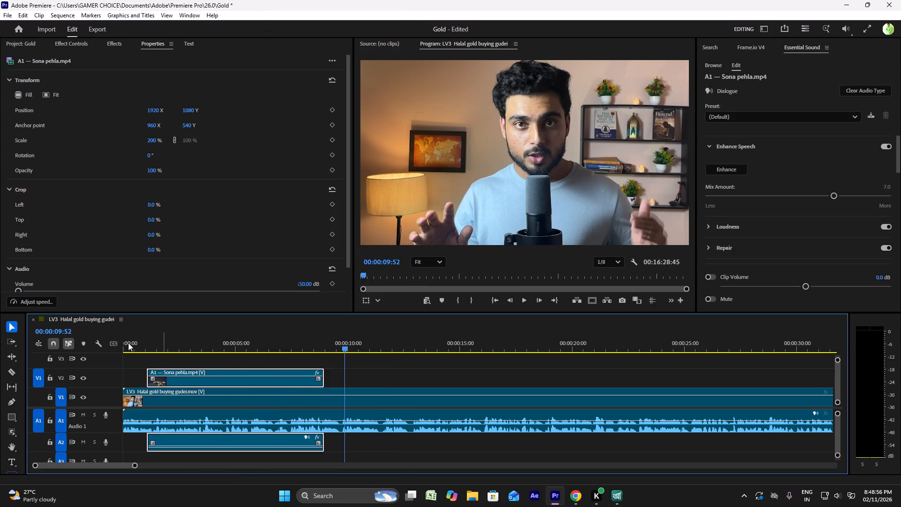
click(117, 338)
click(130, 340)
key(space)
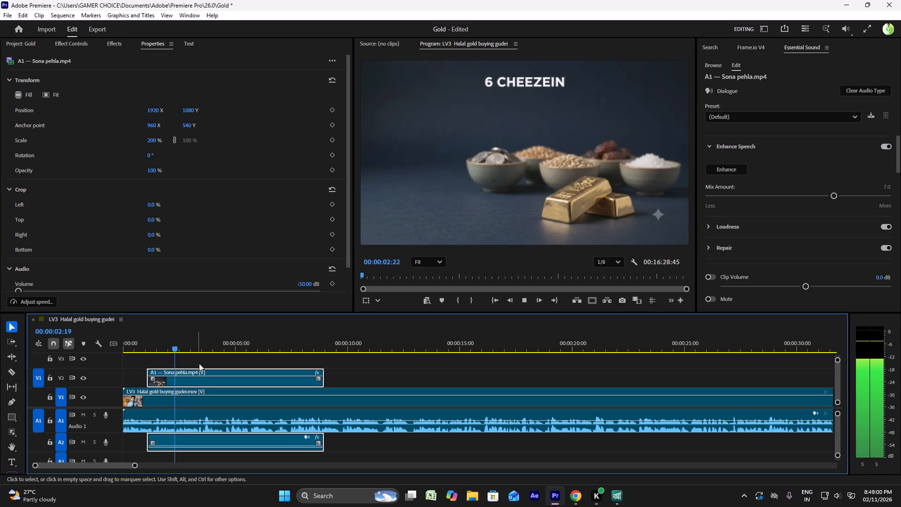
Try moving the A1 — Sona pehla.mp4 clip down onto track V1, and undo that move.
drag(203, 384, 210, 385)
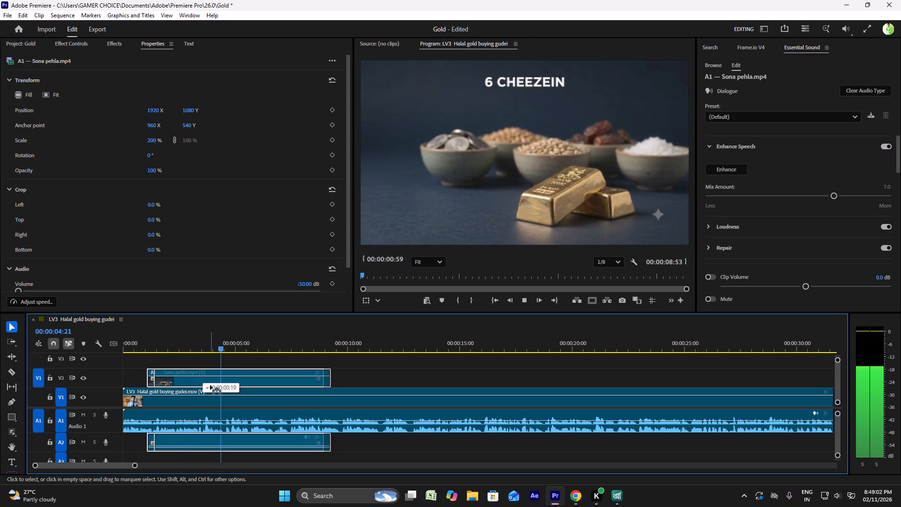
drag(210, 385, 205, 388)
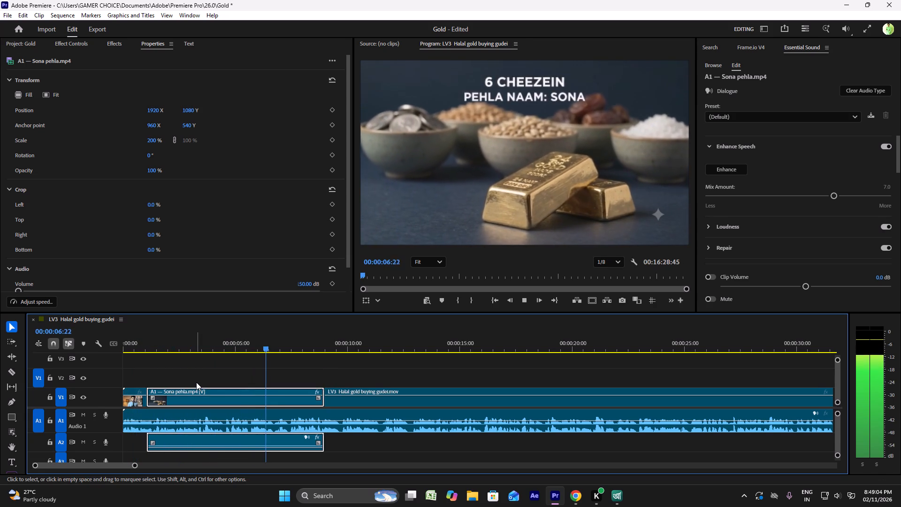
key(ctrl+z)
Replay the opening of the A1 — Sona pehla.mp4 clip around 1 second to check its start against the voiceover.
click(147, 338)
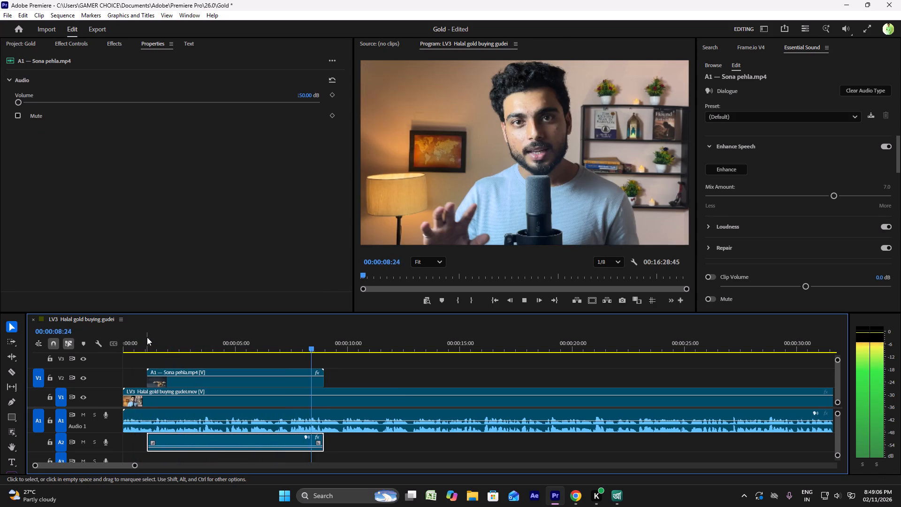
key(space)
alt+scroll(153, 349, up, 4)
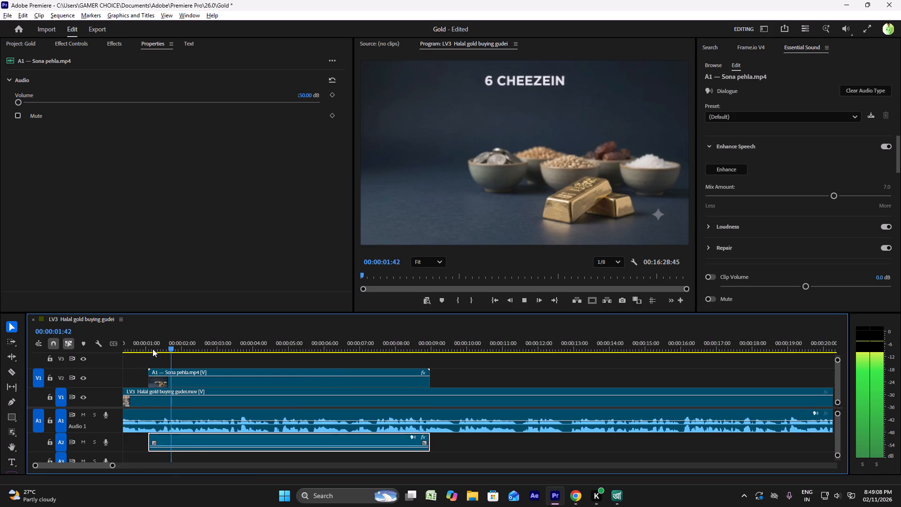
alt+scroll(153, 349, up, 4)
key(space)
scroll(164, 362, up, 7)
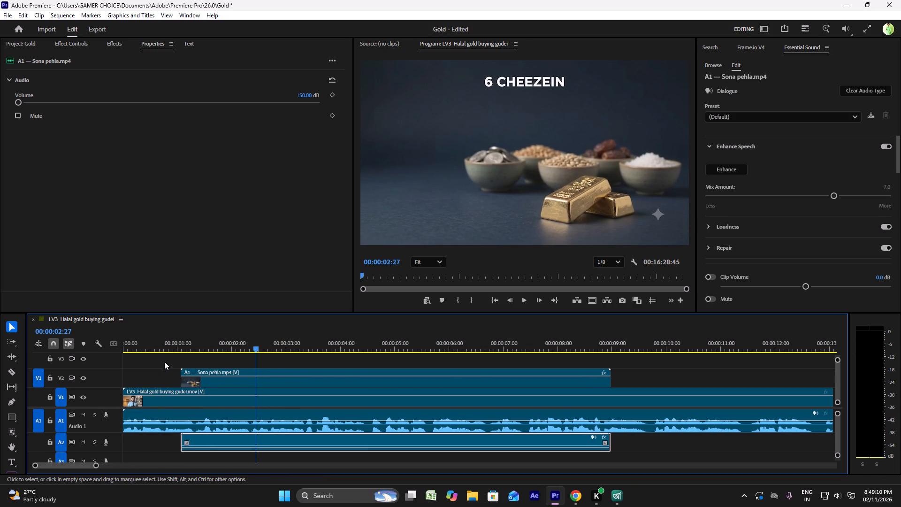
scroll(164, 361, up, 2)
click(164, 342)
click(164, 342)
key(space)
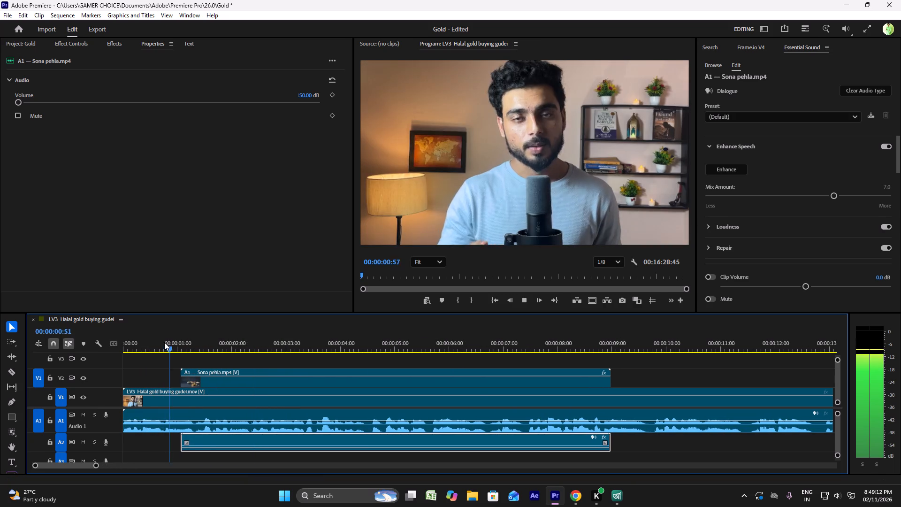
key(space)
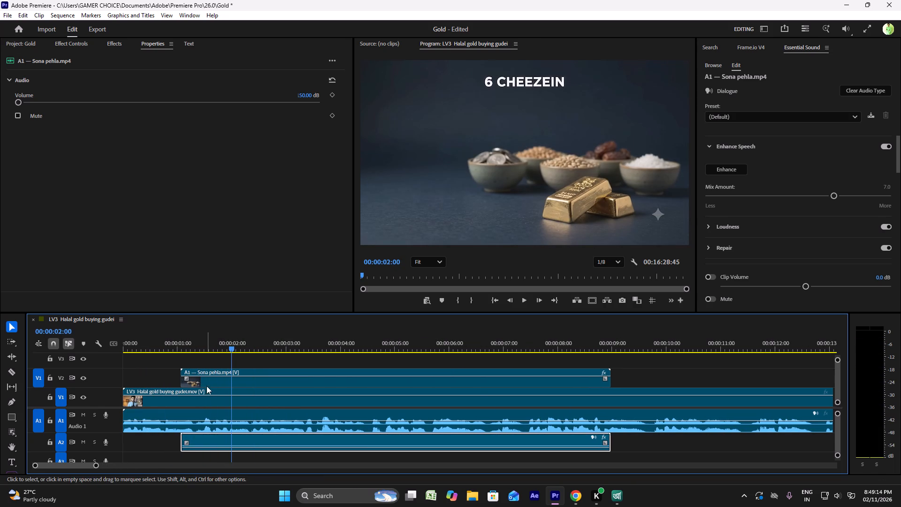
Play the A1 — Sona pehla.mp4 clip to about 7 seconds and replay around 4 seconds to check text timing against the voiceover.
click(166, 326)
click(173, 343)
key(space)
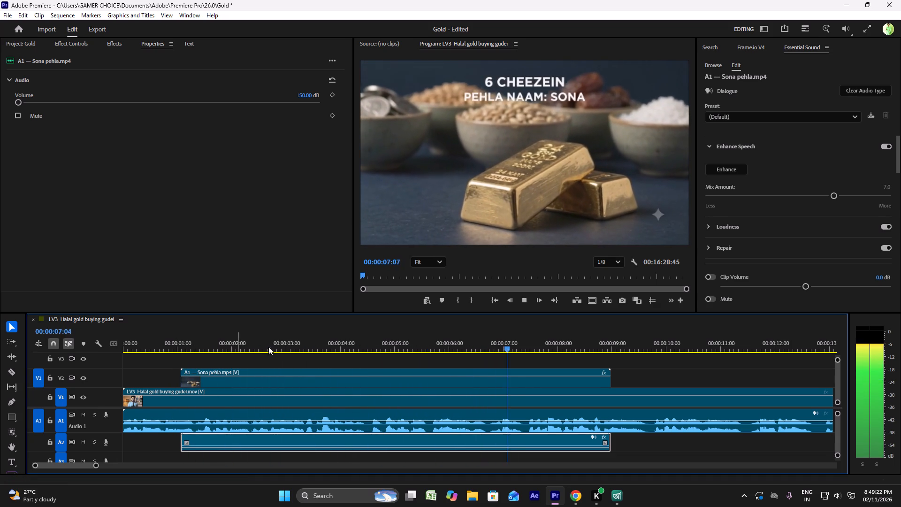
key(space)
click(319, 343)
key(space)
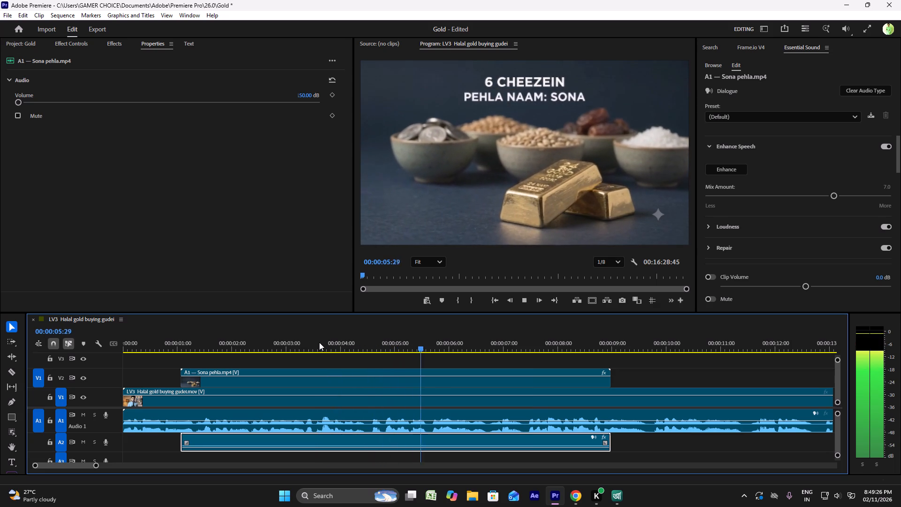
key(space)
click(356, 334)
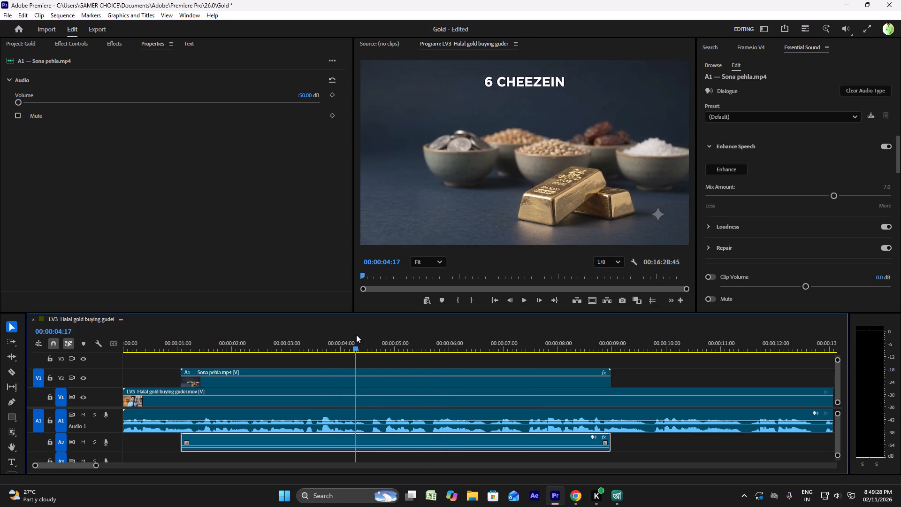
click(356, 335)
key(space)
key(space)
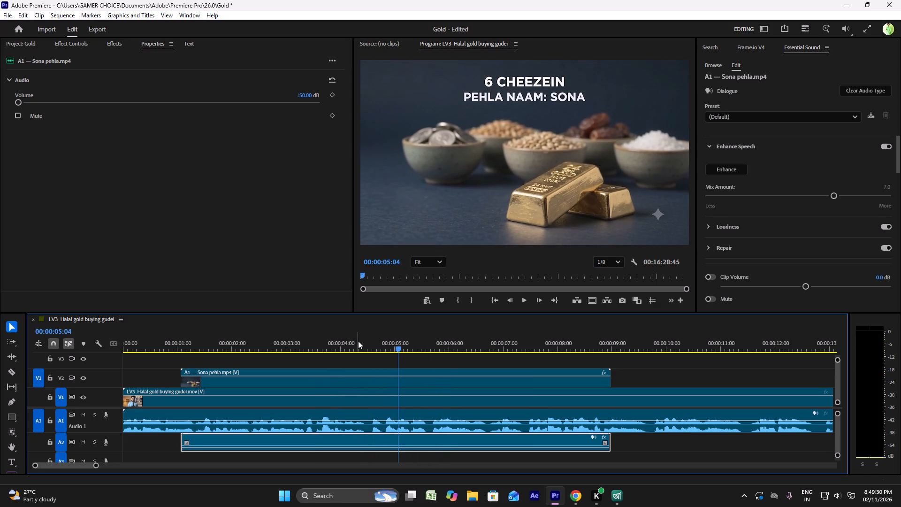
Split the A1 — Sona pehla.mp4 clip and its linked audio at 00:00:04:31 with the Razor tool, and play across the cut.
click(362, 345)
drag(362, 345, 369, 348)
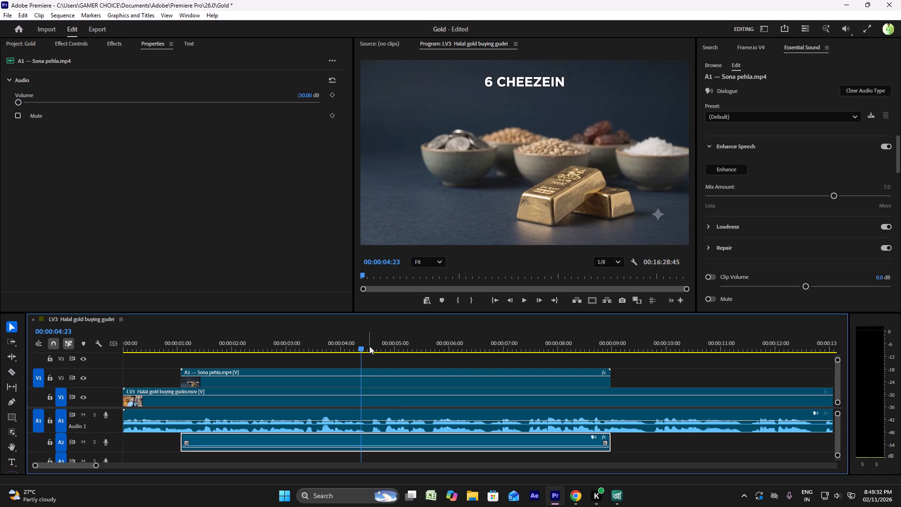
click(369, 346)
click(369, 343)
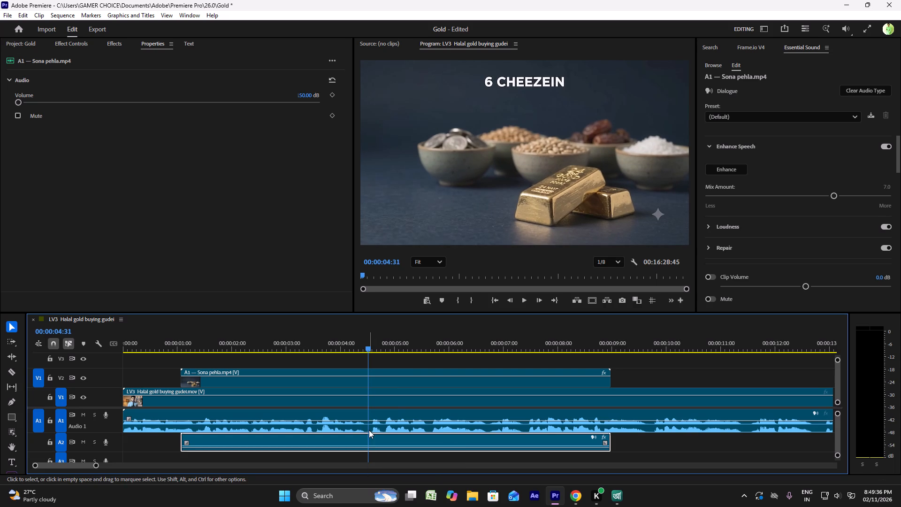
key(v)
text(vc)
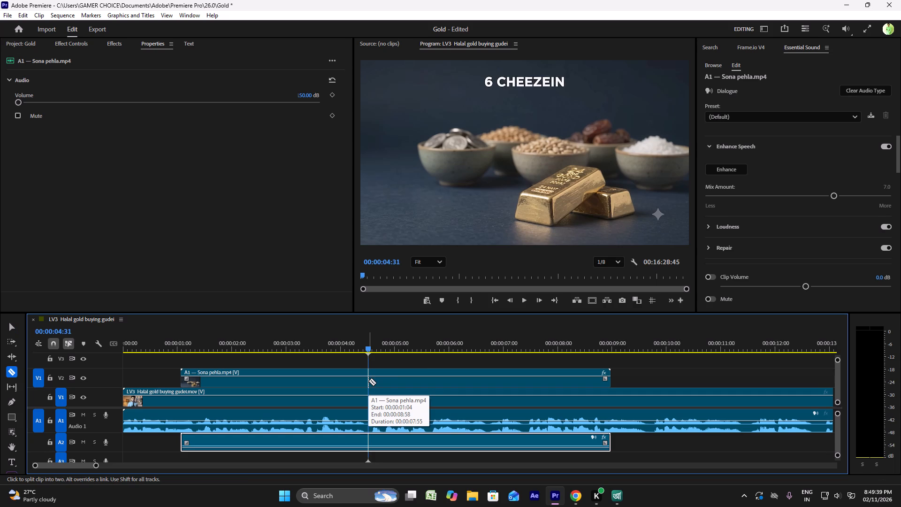
click(368, 381)
key(v)
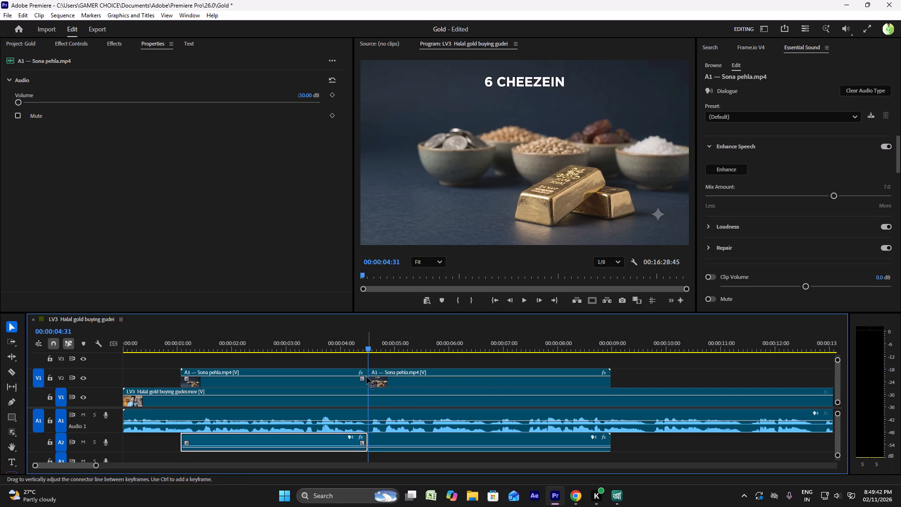
click(349, 357)
click(345, 348)
key(space)
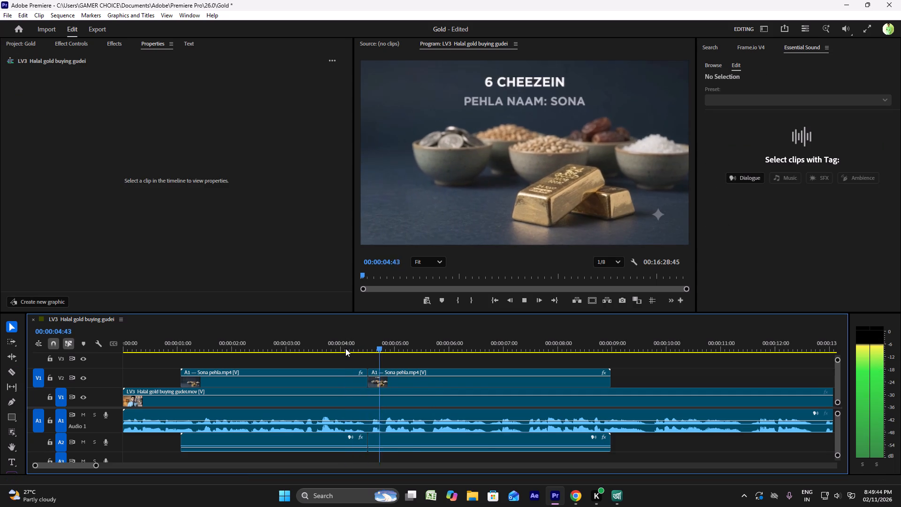
key(space)
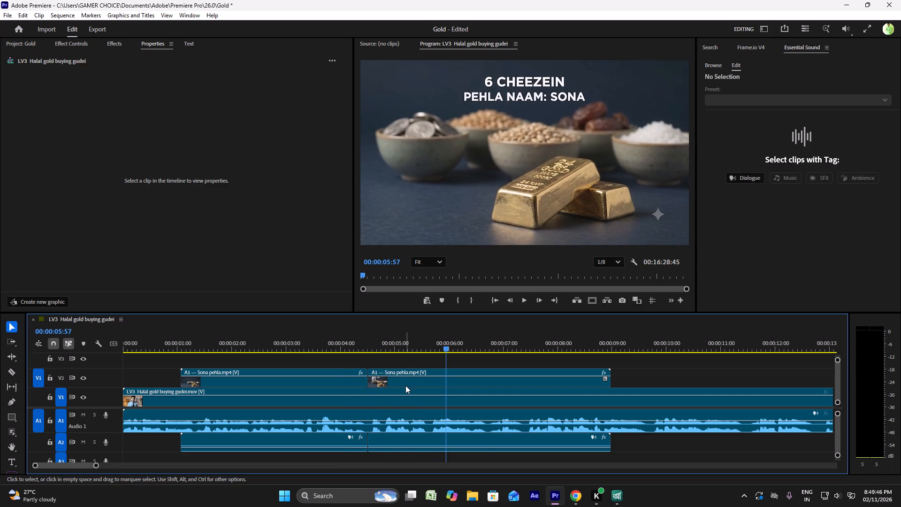
Move the second A1 — Sona pehla.mp4 segment and its linked audio later on the timeline, starting at about 5.6 seconds.
drag(408, 382, 468, 379)
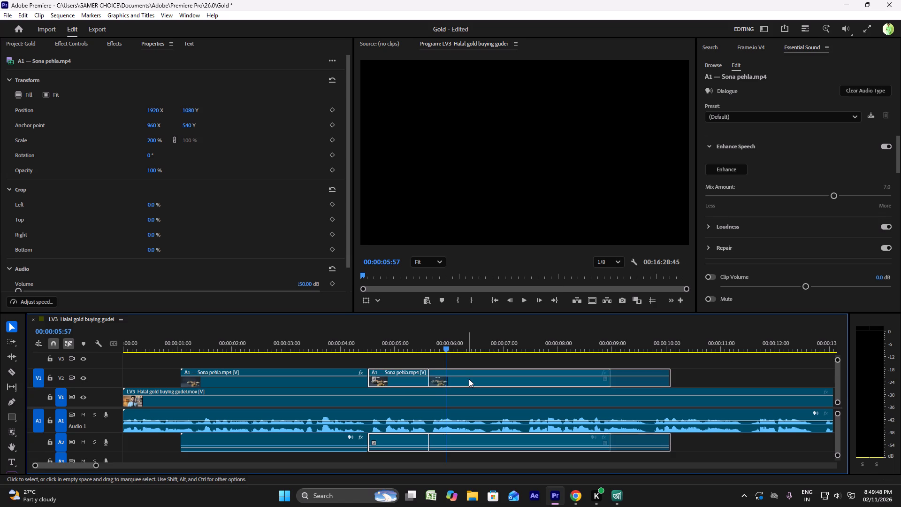
Slow the first A1 — Sona pehla.mp4 segment to 72.89% speed with a duration of 00:00:04:44, filling the gap before the second segment.
click(341, 382)
right_click(341, 382)
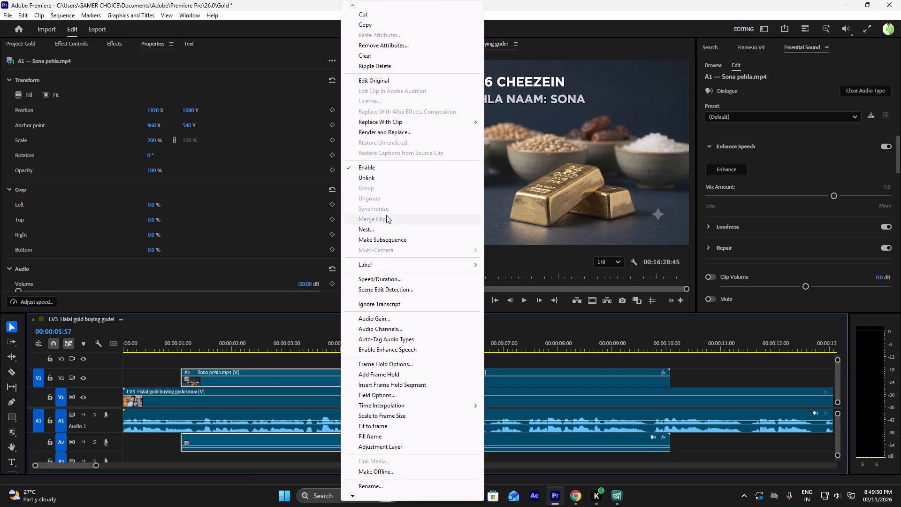
click(383, 280)
drag(429, 220, 433, 219)
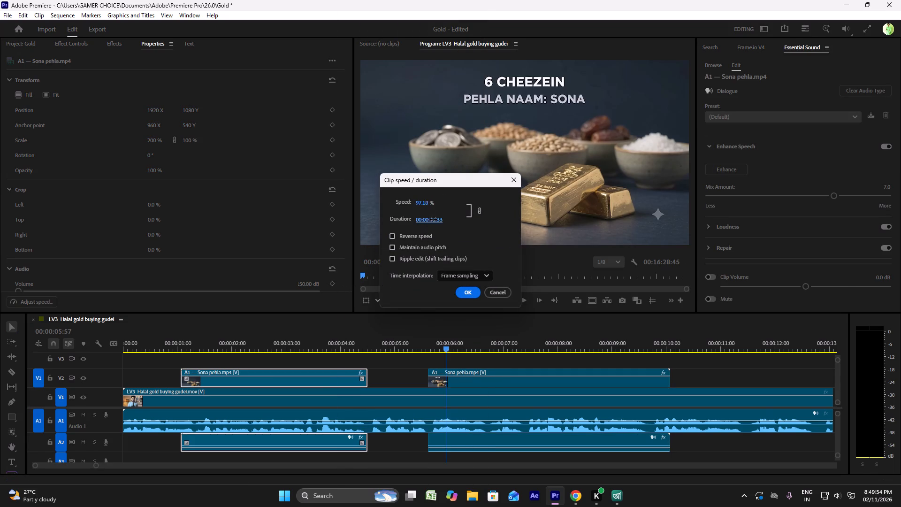
drag(433, 219, 471, 224)
click(469, 295)
click(395, 342)
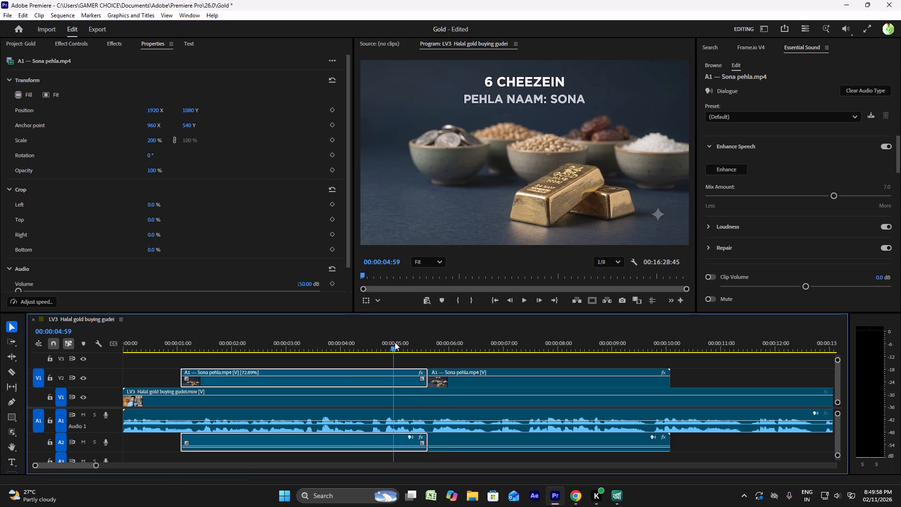
drag(428, 370, 446, 369)
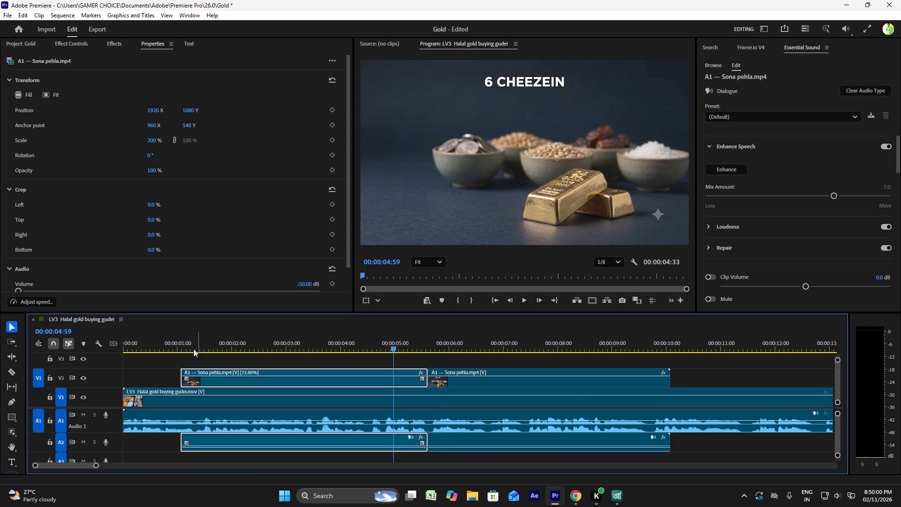
Play the sequence from about 1 second to 11 seconds to check the retimed A1 segments against the voiceover.
click(175, 351)
click(173, 345)
key(space)
click(206, 359)
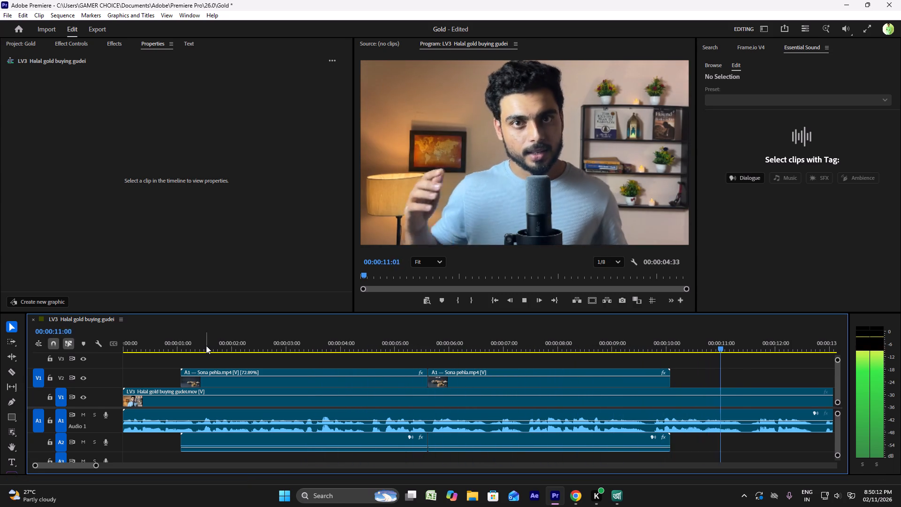
key(space)
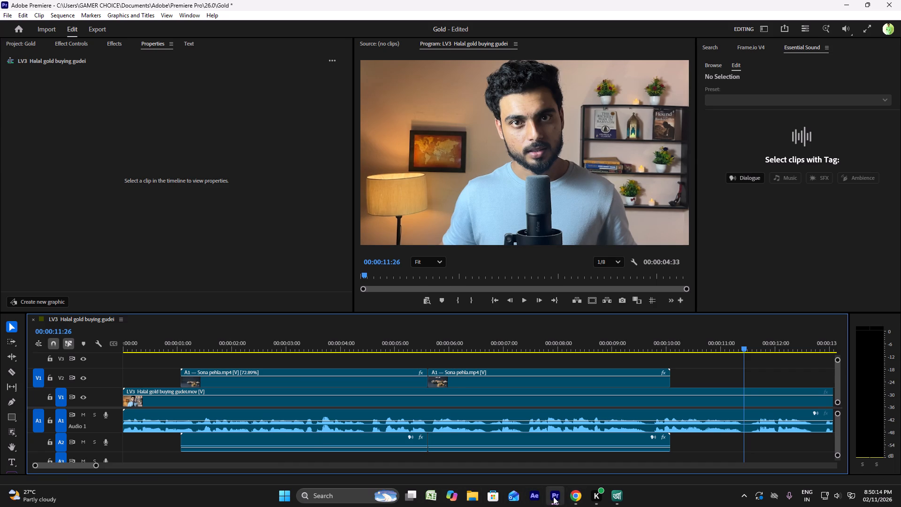
Switch to the Video 3 brief in Chrome and examine the Part 6 hook instructions and the Part 5 graphic specifications, including Source Line.
click(567, 495)
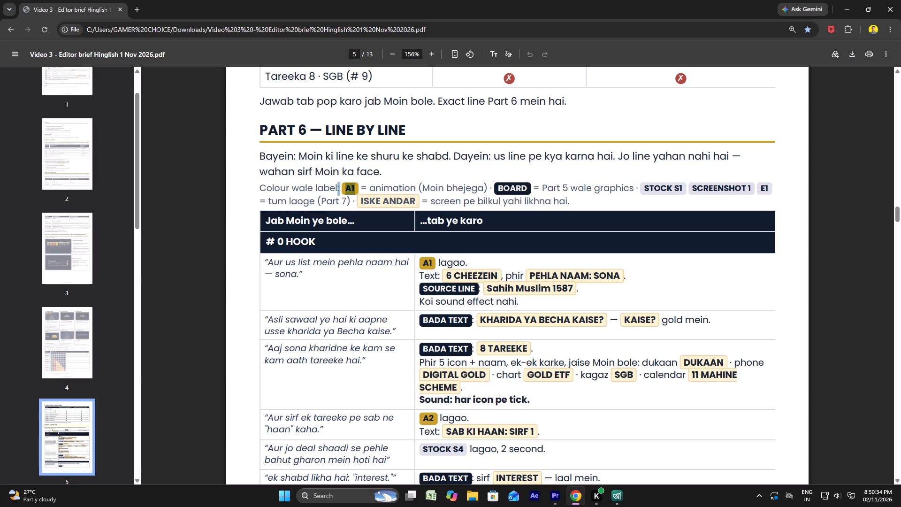
scroll(474, 293, up, 3)
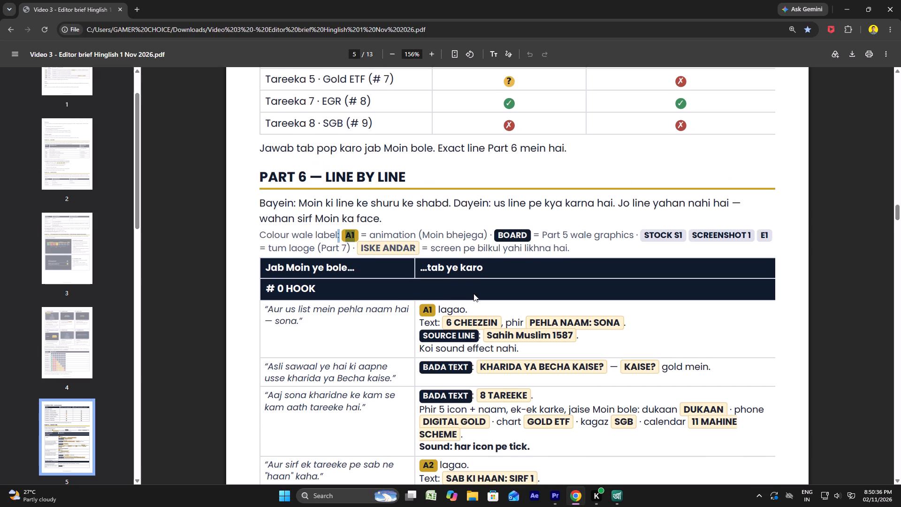
scroll(473, 293, up, 12)
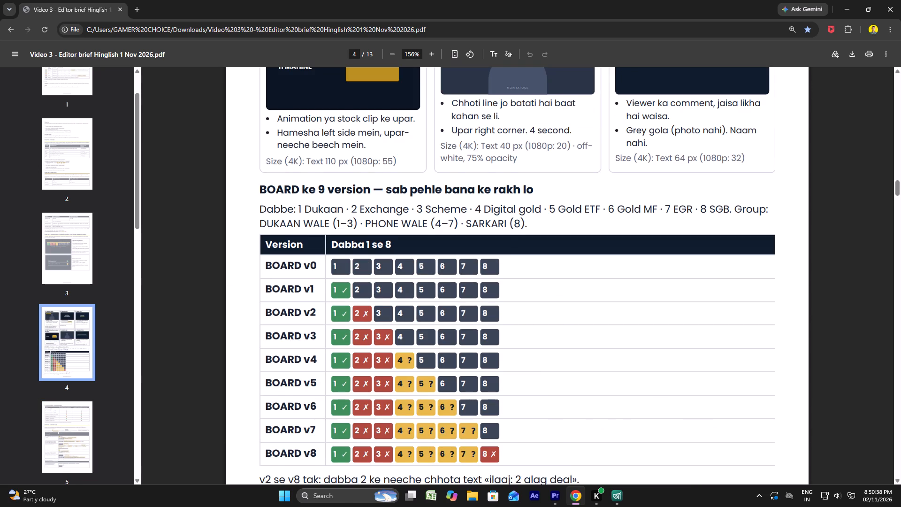
scroll(469, 290, up, 10)
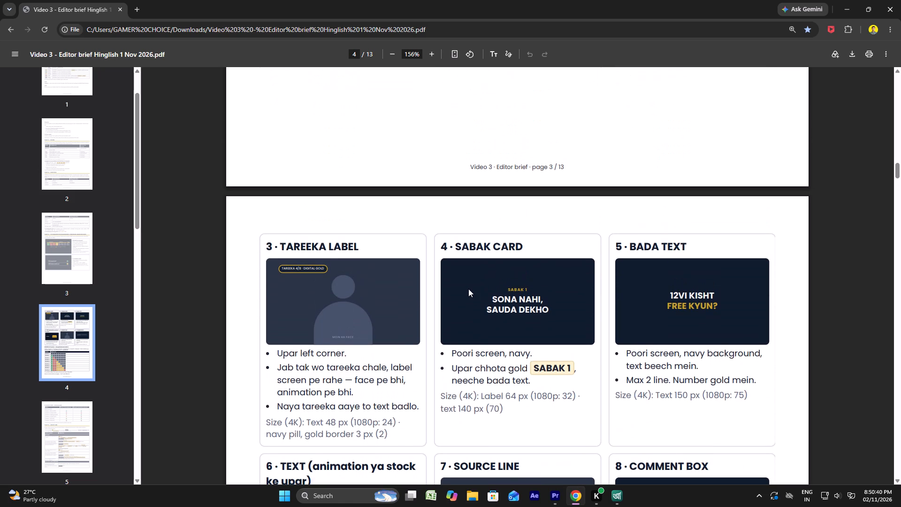
scroll(468, 289, up, 10)
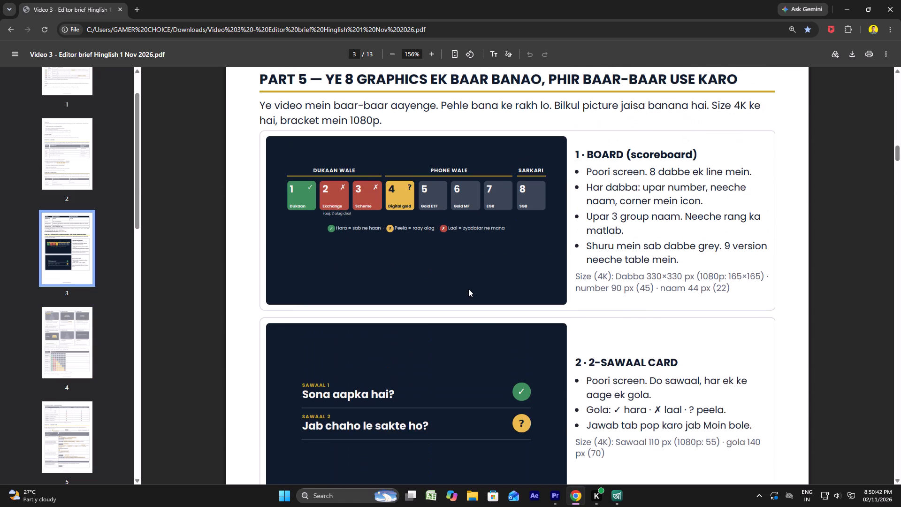
scroll(468, 289, up, 3)
scroll(468, 289, down, 7)
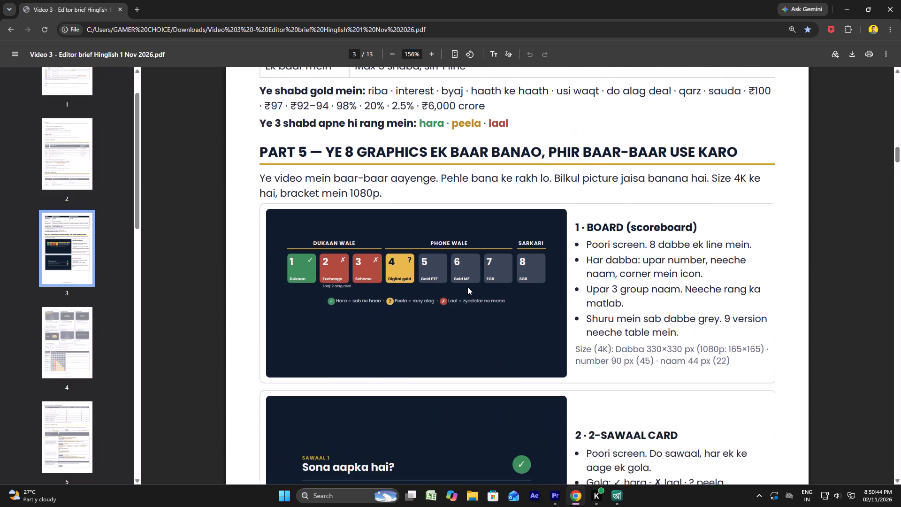
scroll(467, 286, down, 11)
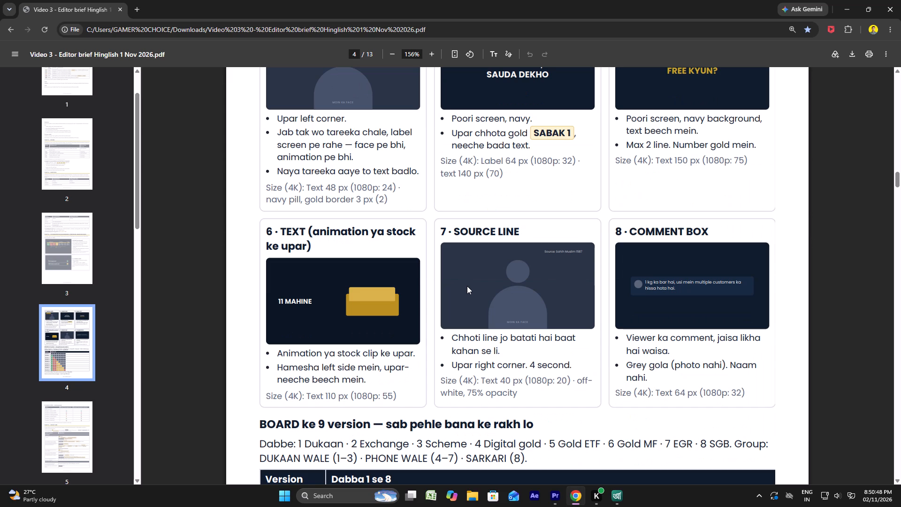
click(467, 286)
Zoom the brief to 500% on the Source Line sample and copy its text "Source: Sahih Muslim 1587".
ctrl+scroll(467, 286, up, 7)
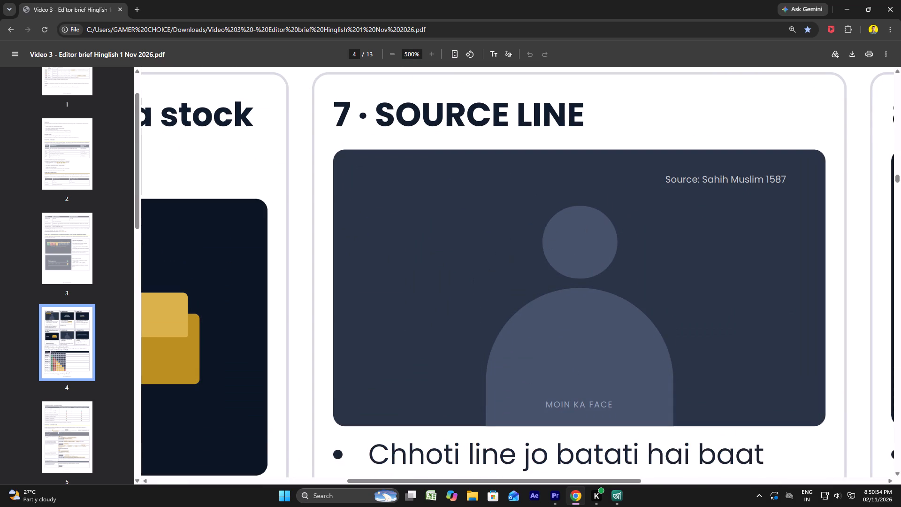
click(674, 173)
triple_click(672, 179)
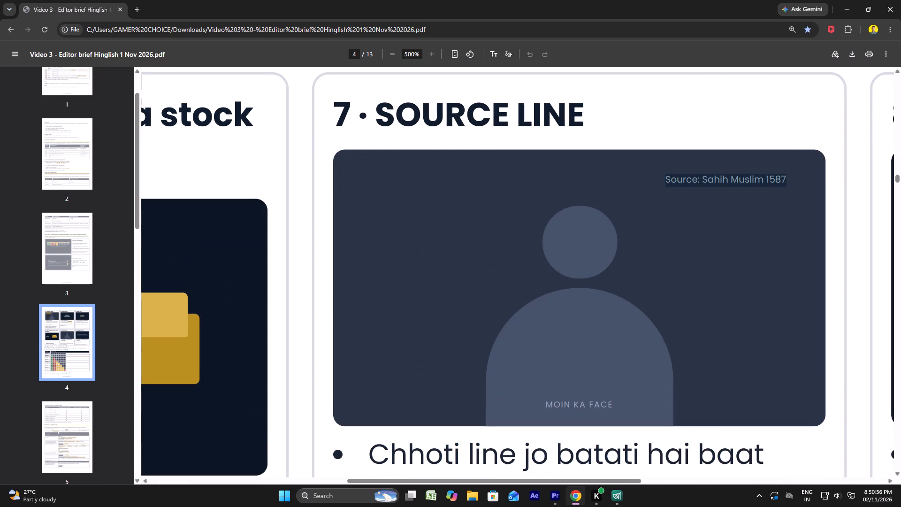
key(ctrl+c)
Back in Premiere Pro, add the copied "Source: Sahih Muslim 1587" as a text graphic in the frame's upper right at 00:00:02:56.
click(549, 497)
click(198, 343)
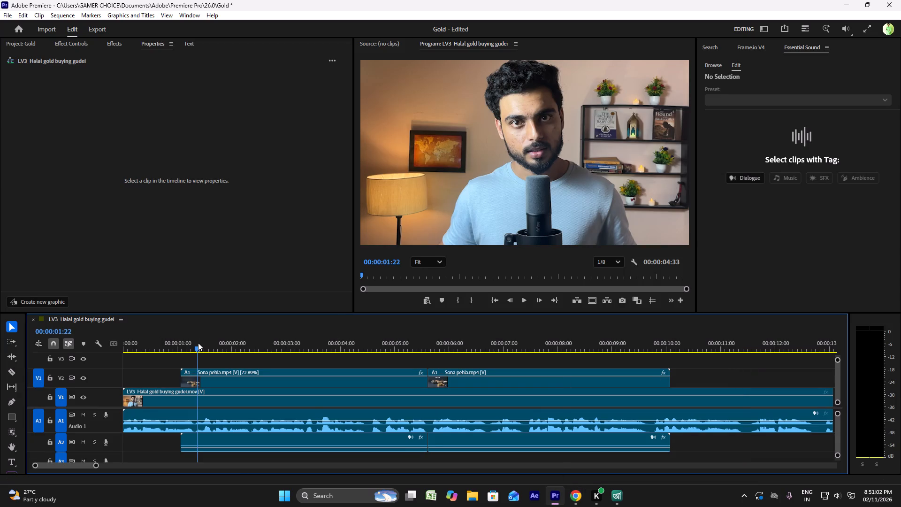
key(space)
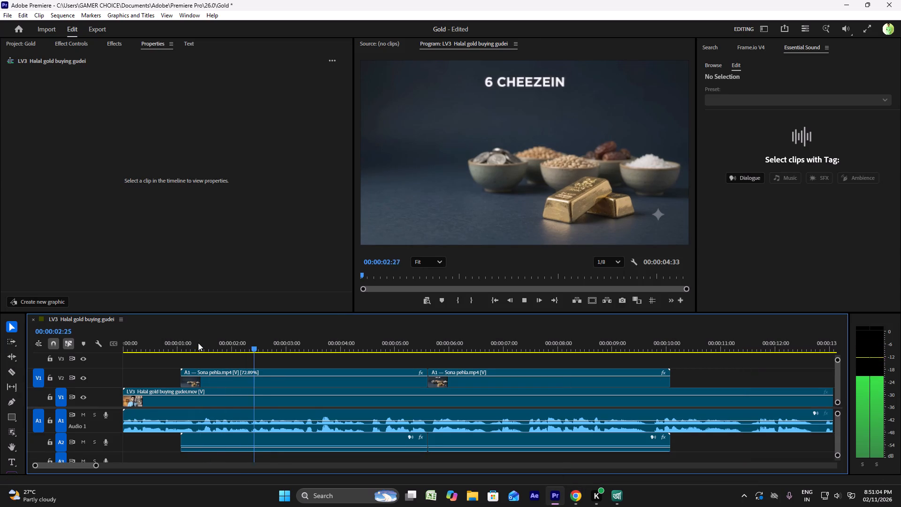
key(space)
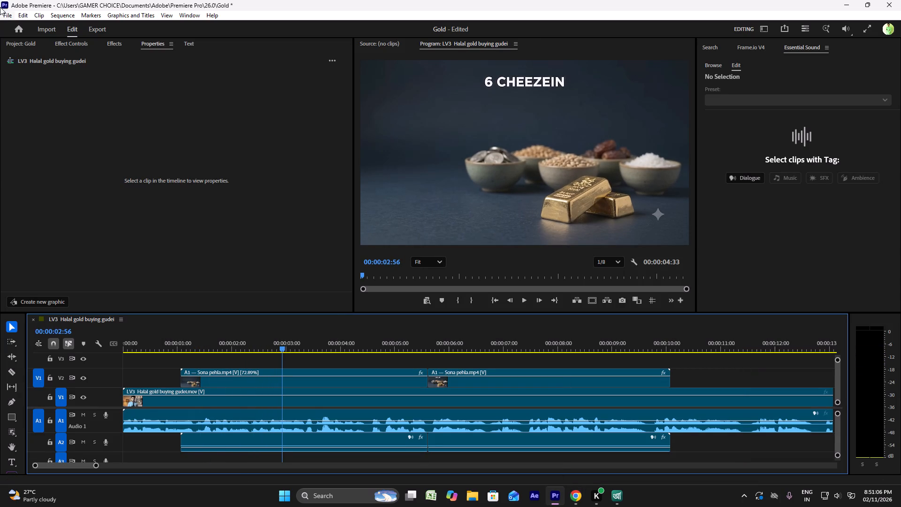
click(63, 43)
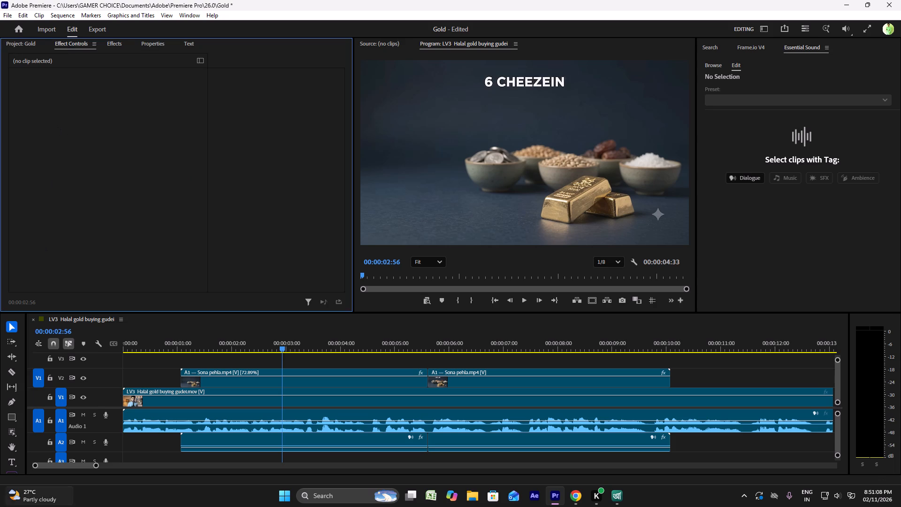
click(8, 461)
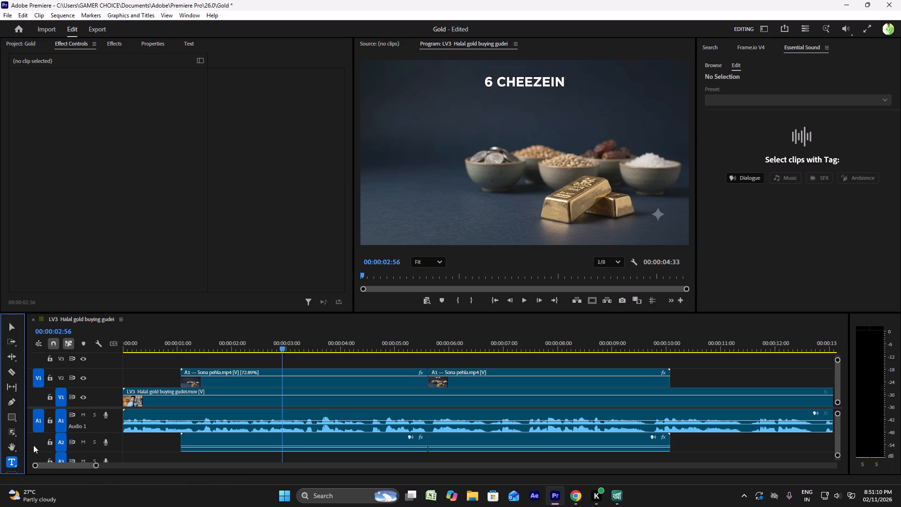
click(599, 81)
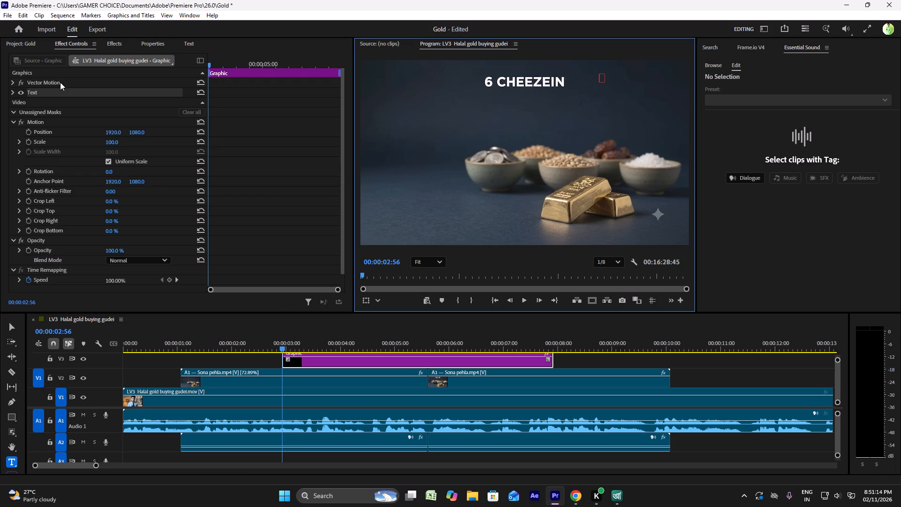
click(149, 42)
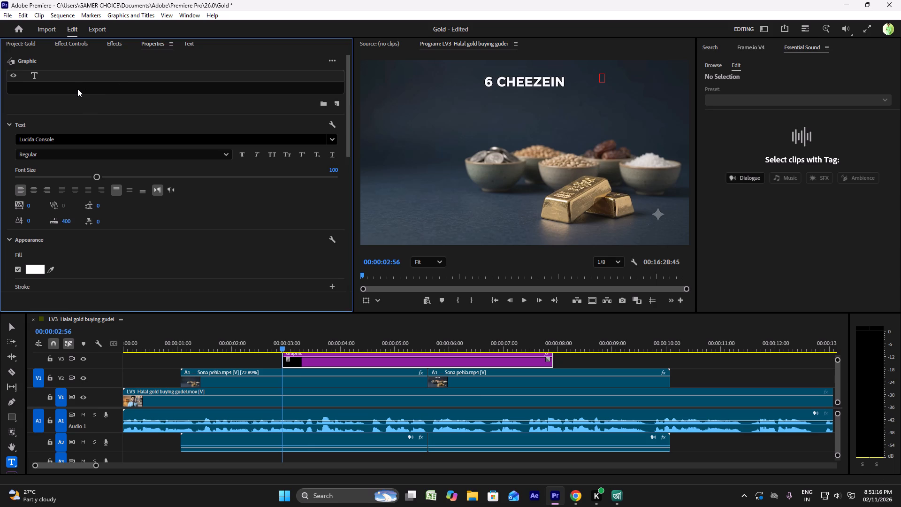
key(ctrl+v)
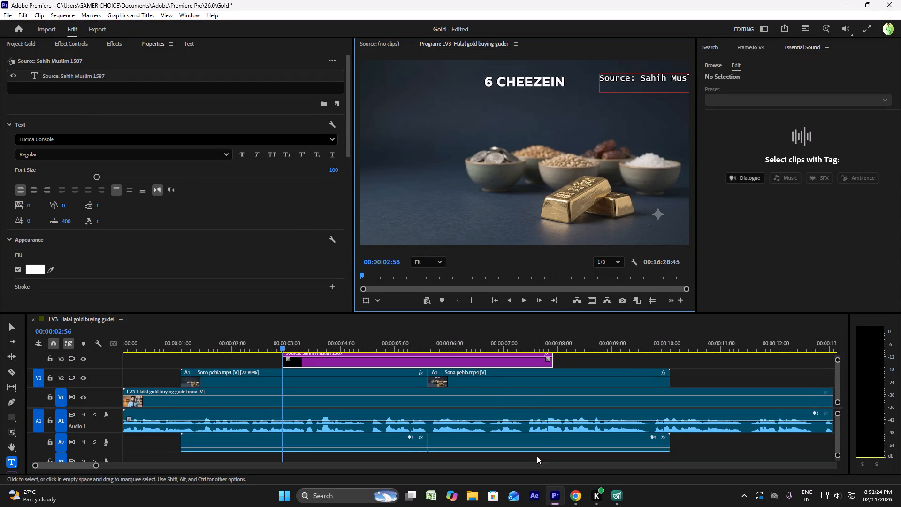
Recheck the brief's Source Line sample, and set the source text's font to Arial Rounded MT Bold with faux bold.
click(578, 495)
click(585, 506)
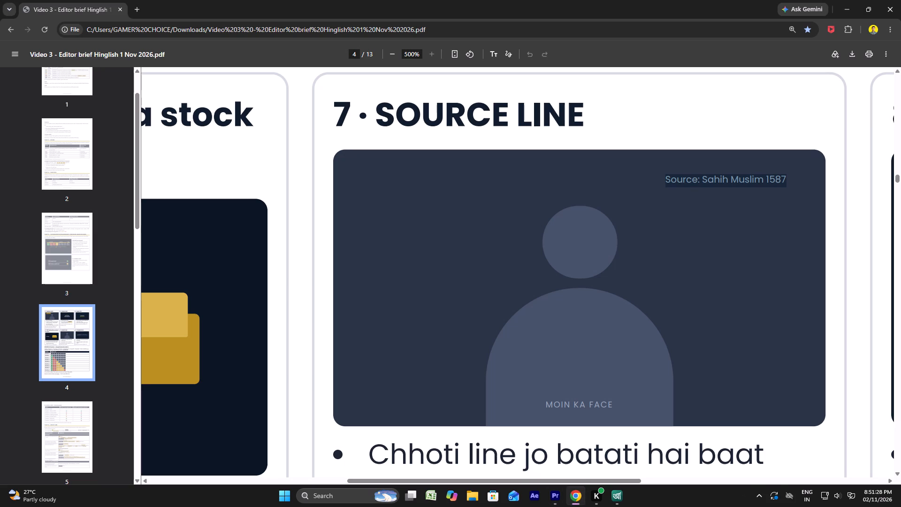
click(560, 500)
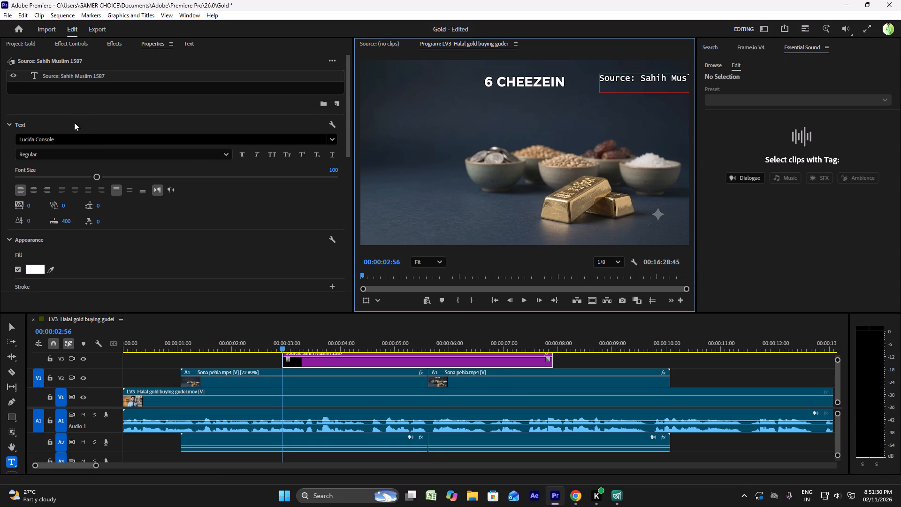
click(74, 138)
click(62, 158)
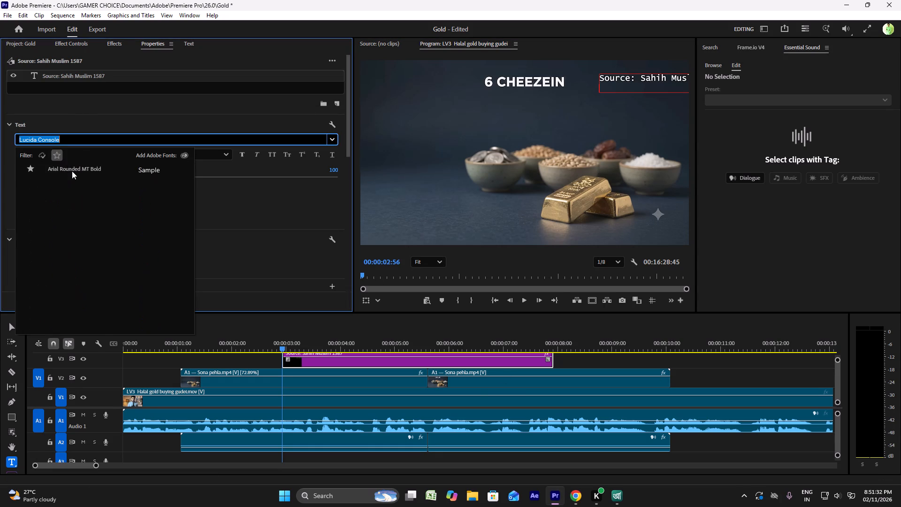
click(72, 171)
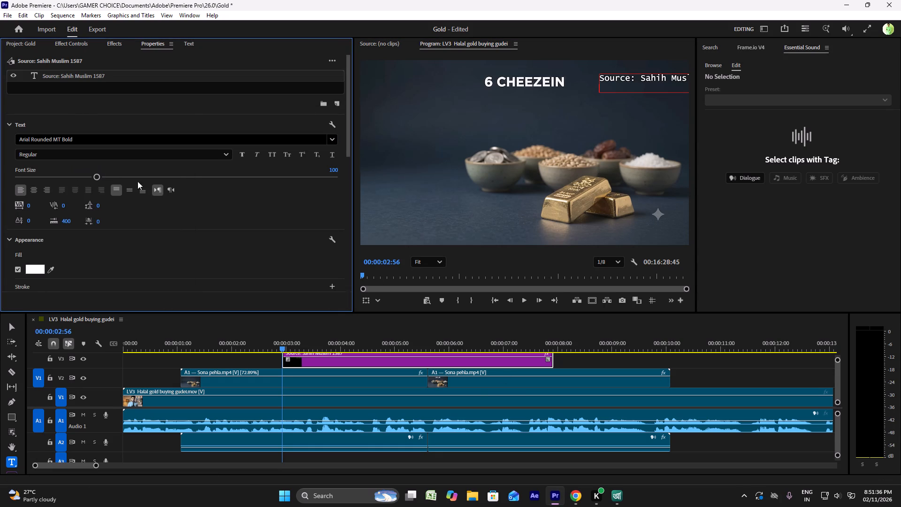
click(245, 154)
Turn on a white 4.0 px outer stroke for the source text.
scroll(78, 215, down, 3)
click(18, 276)
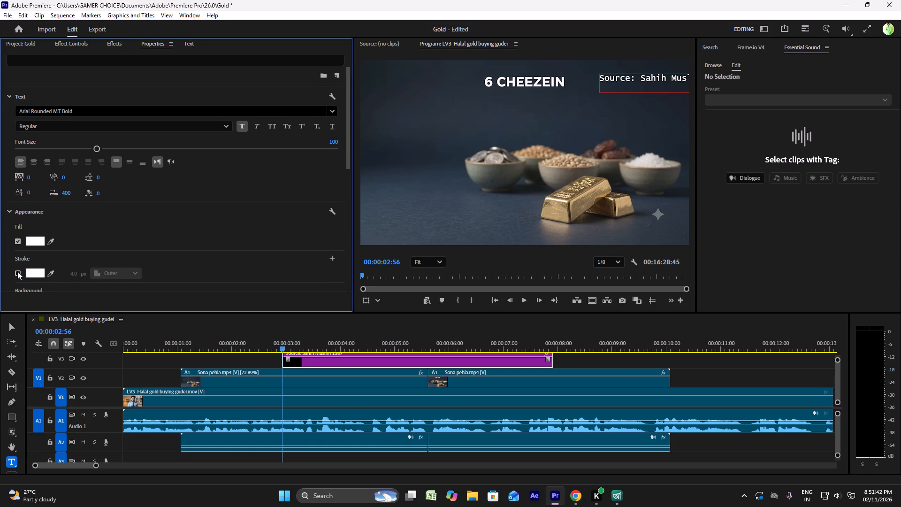
click(17, 271)
click(18, 272)
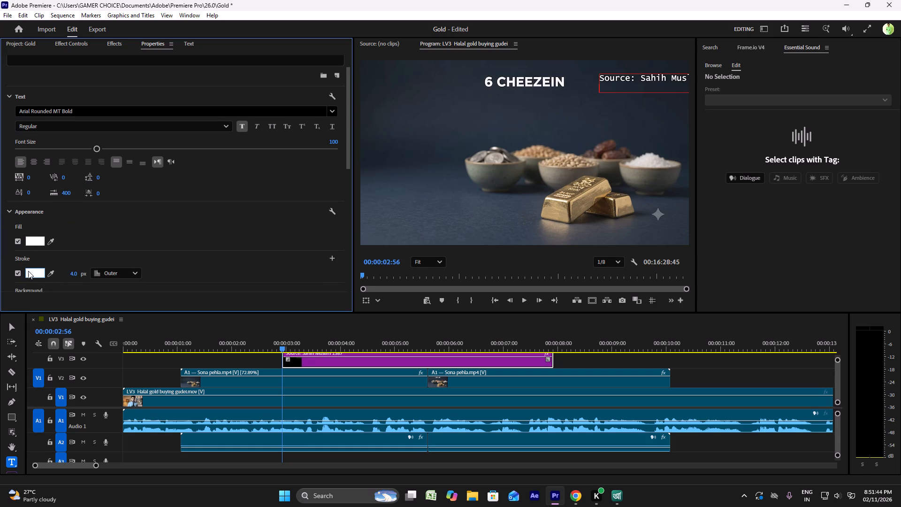
scroll(70, 283, down, 3)
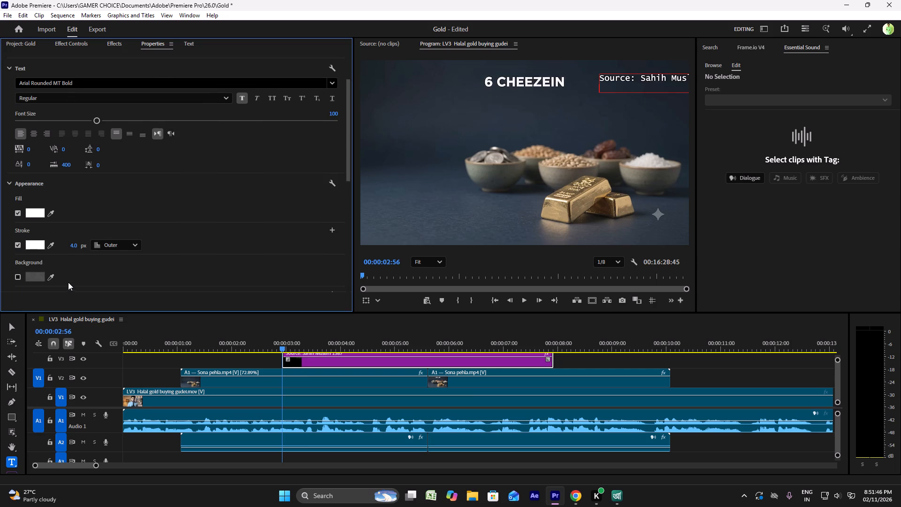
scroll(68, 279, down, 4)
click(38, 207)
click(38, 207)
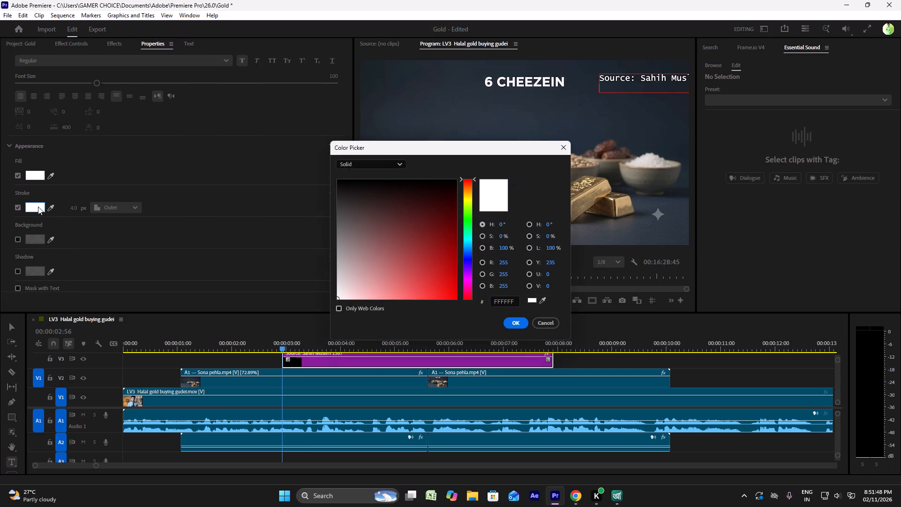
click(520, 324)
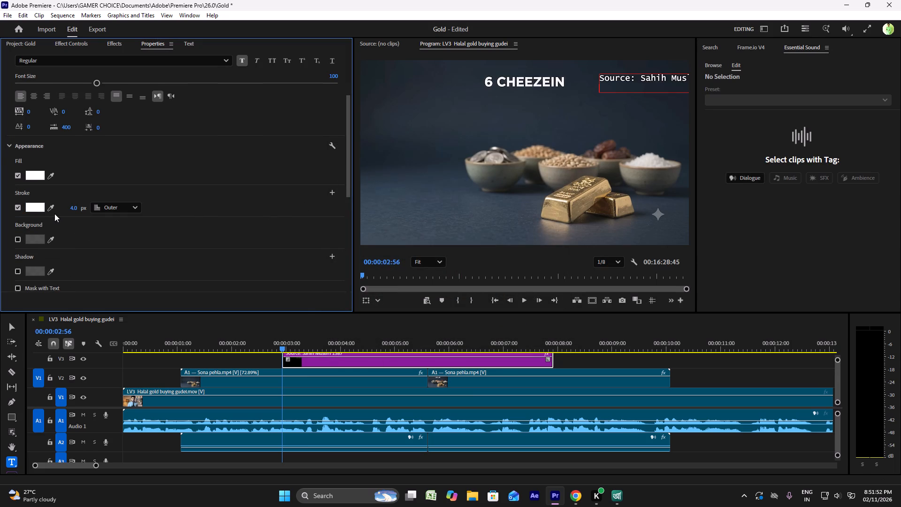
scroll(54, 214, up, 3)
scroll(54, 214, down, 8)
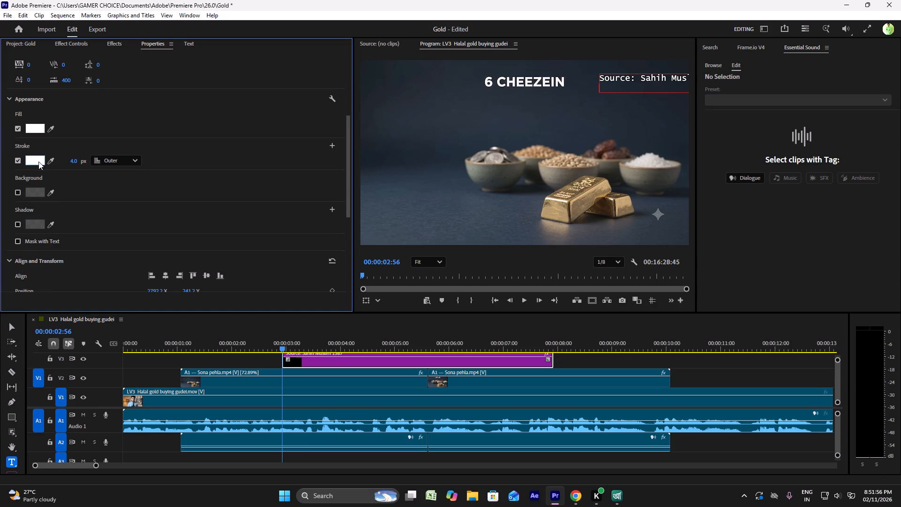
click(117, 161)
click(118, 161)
Play the sequence from 00:00:02:25 to preview the source text over the A1 shot.
click(255, 336)
key(space)
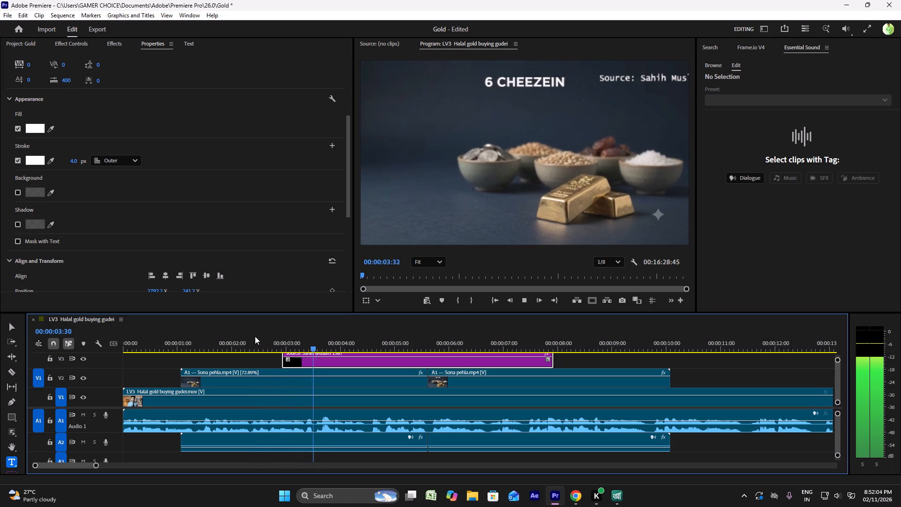
key(space)
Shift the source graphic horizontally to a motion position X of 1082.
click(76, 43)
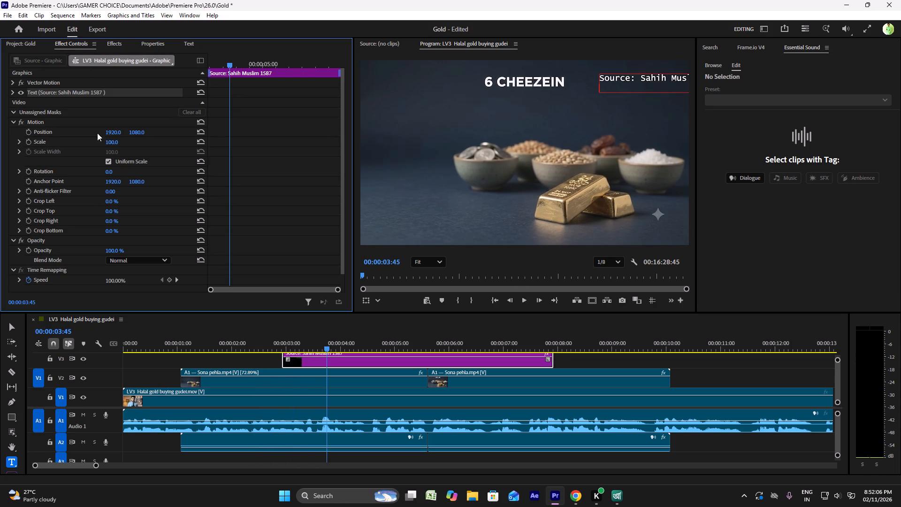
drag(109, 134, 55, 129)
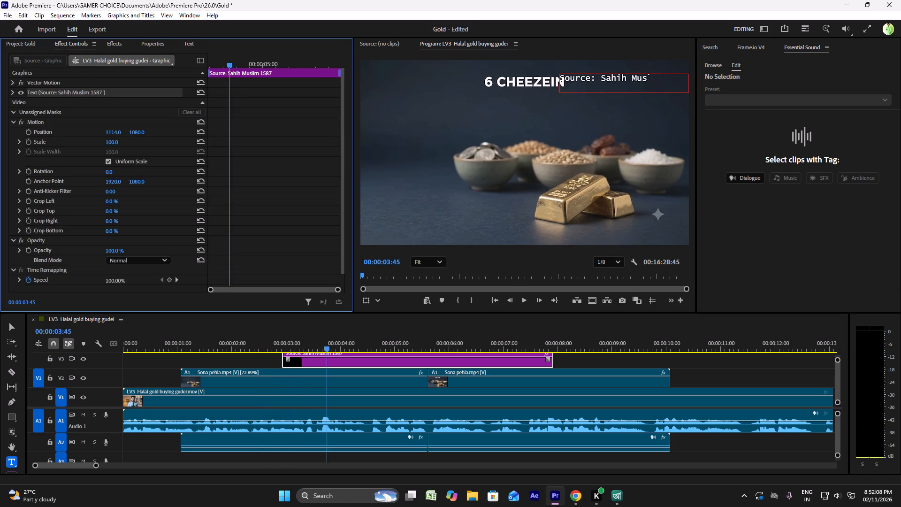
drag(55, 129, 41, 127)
Scale down the source text layer until the whole "Source: Sahih Muslim 1587" line fits inside the frame.
click(155, 40)
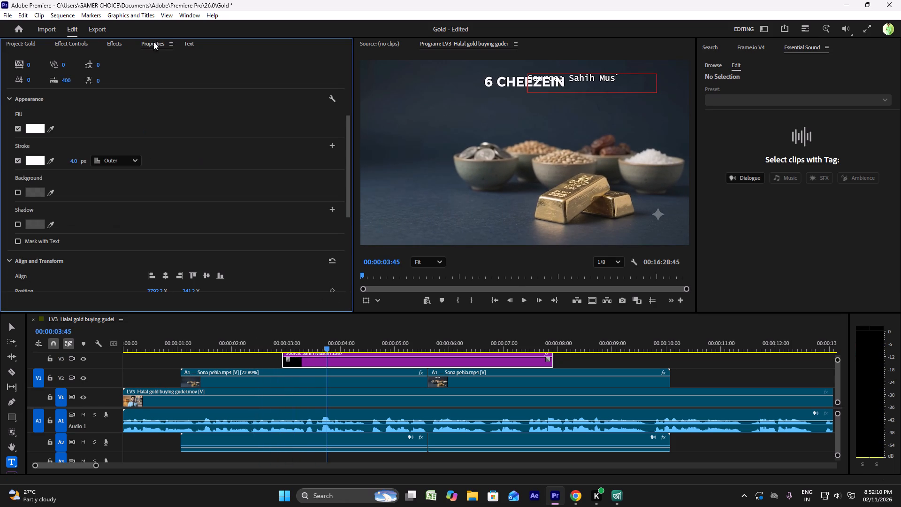
scroll(88, 122, up, 17)
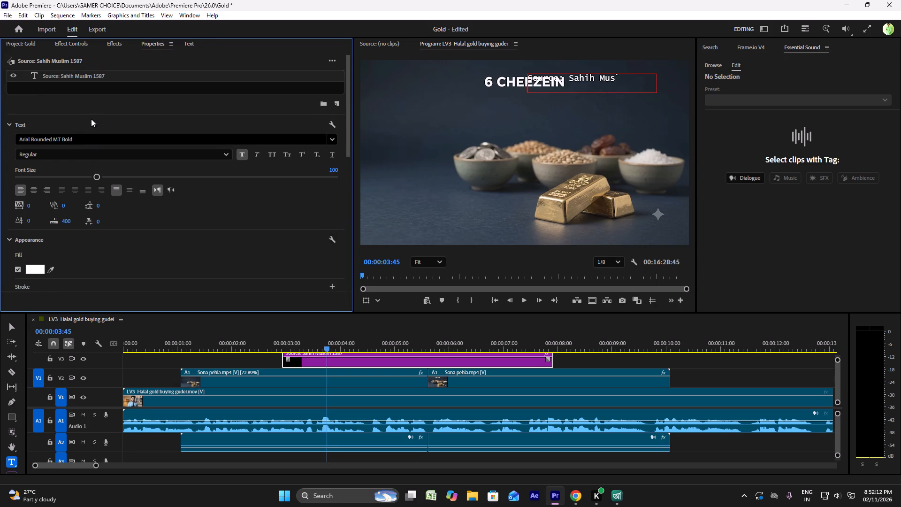
scroll(91, 119, up, 11)
scroll(85, 115, down, 20)
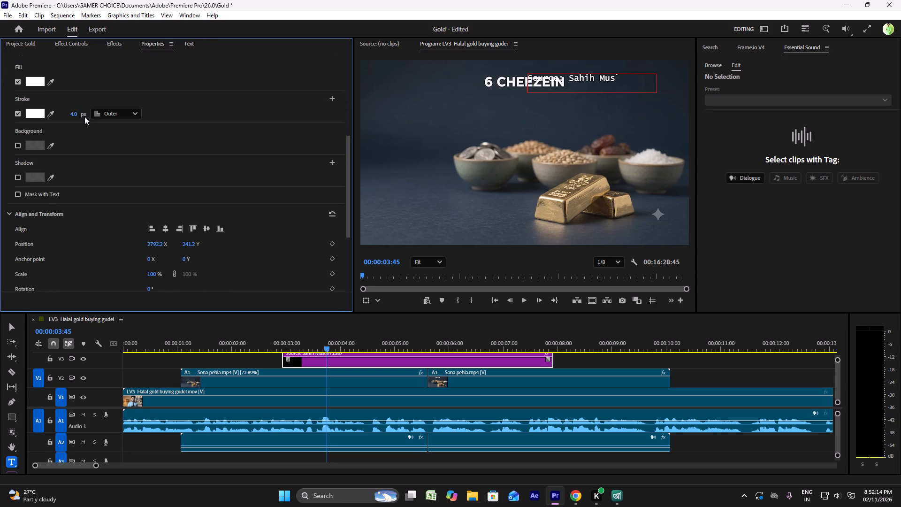
scroll(84, 116, down, 12)
drag(156, 161, 137, 163)
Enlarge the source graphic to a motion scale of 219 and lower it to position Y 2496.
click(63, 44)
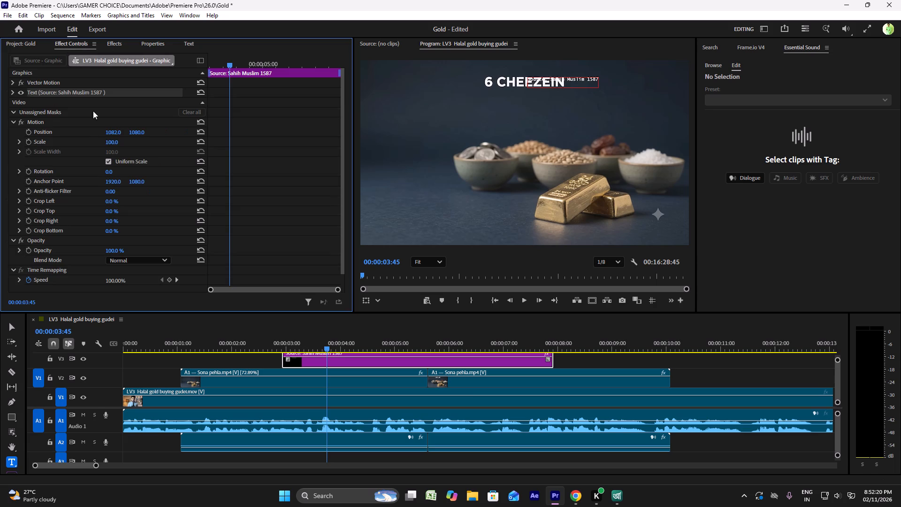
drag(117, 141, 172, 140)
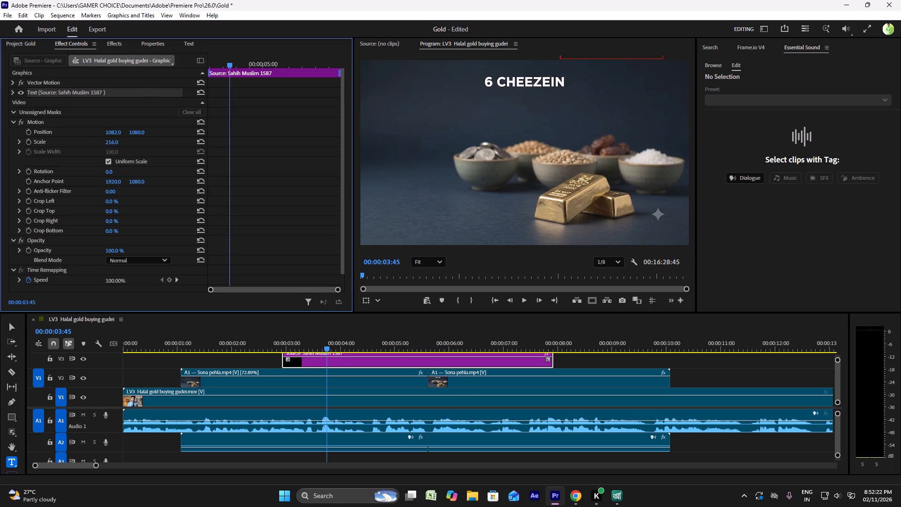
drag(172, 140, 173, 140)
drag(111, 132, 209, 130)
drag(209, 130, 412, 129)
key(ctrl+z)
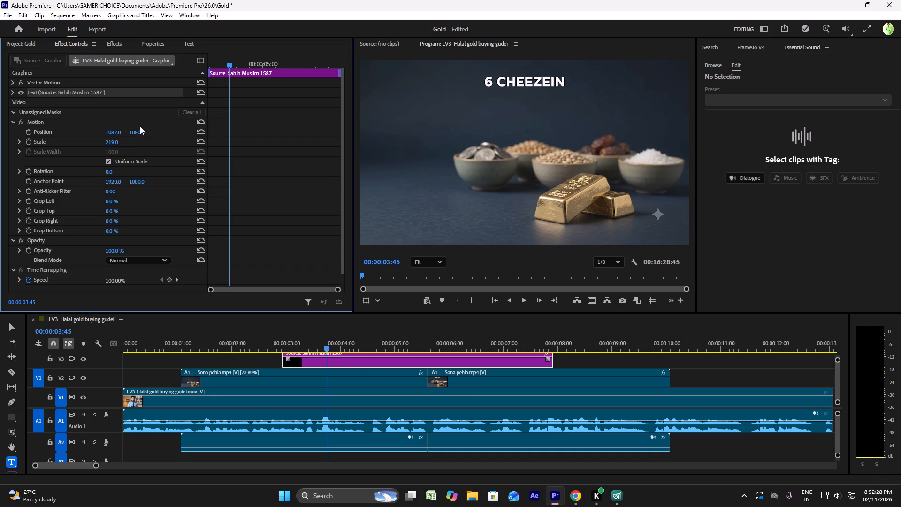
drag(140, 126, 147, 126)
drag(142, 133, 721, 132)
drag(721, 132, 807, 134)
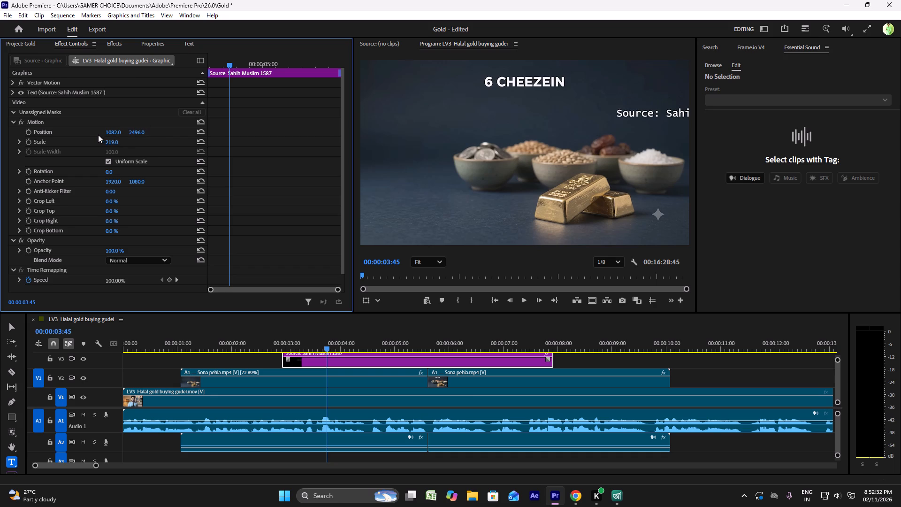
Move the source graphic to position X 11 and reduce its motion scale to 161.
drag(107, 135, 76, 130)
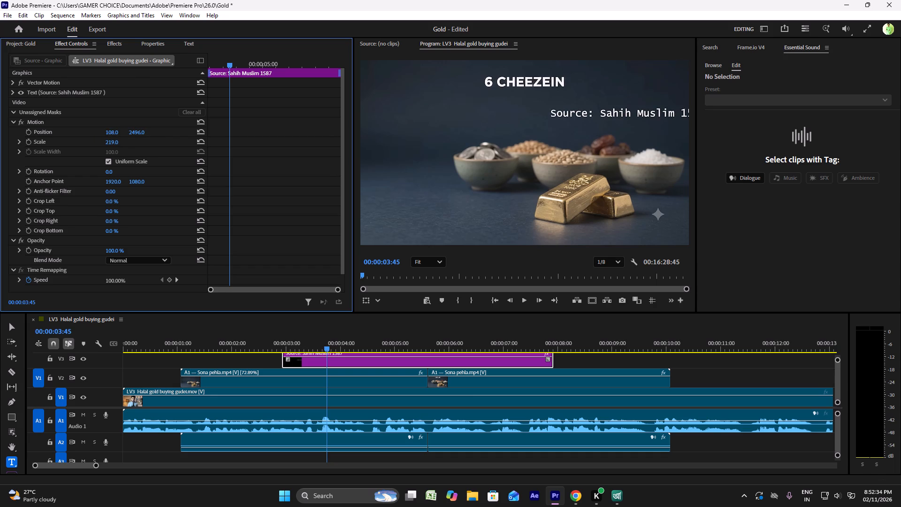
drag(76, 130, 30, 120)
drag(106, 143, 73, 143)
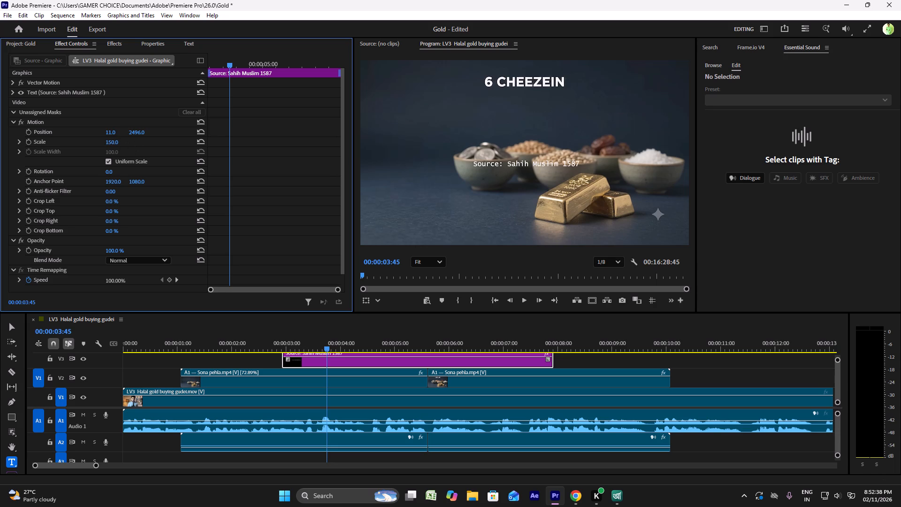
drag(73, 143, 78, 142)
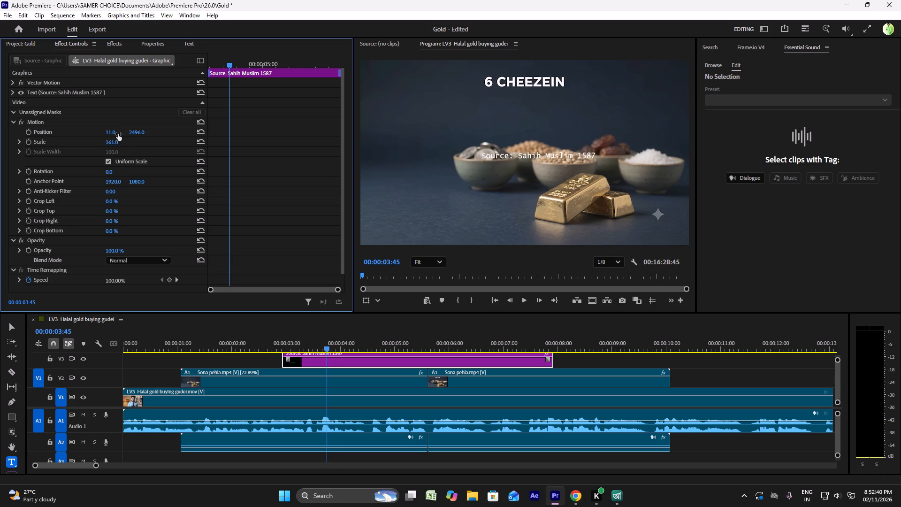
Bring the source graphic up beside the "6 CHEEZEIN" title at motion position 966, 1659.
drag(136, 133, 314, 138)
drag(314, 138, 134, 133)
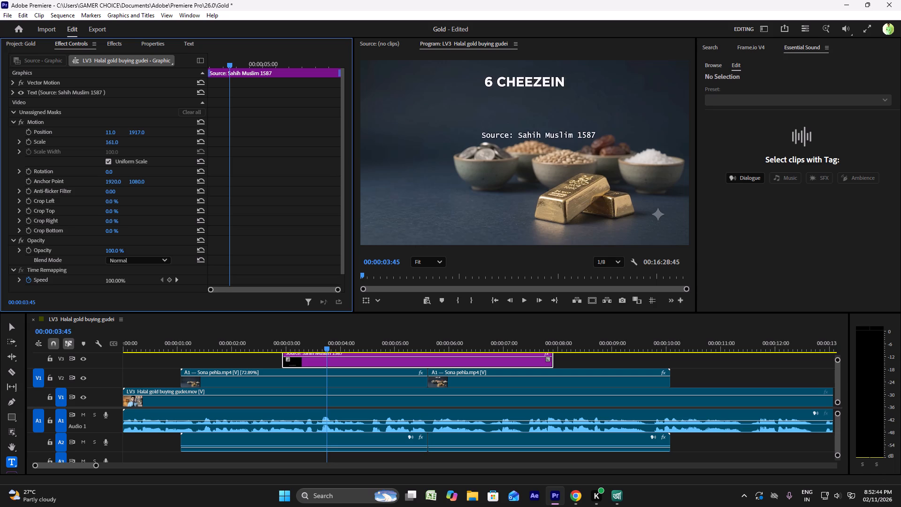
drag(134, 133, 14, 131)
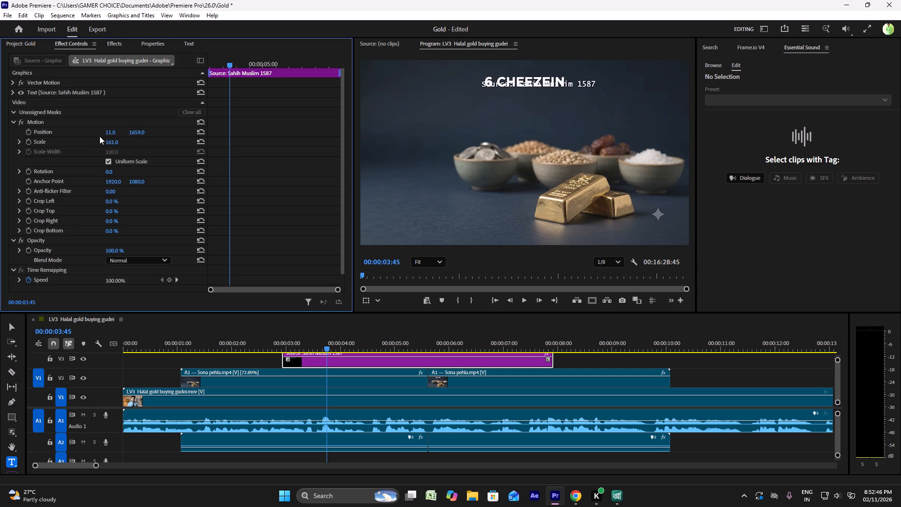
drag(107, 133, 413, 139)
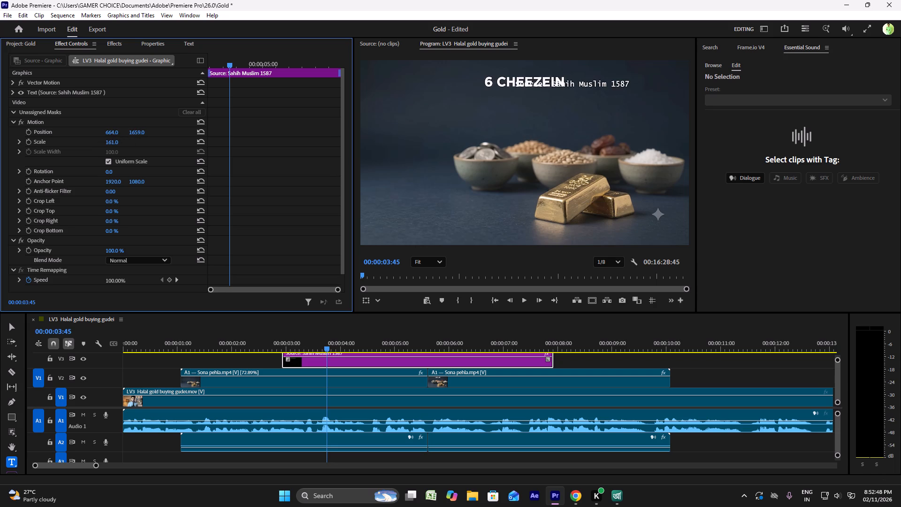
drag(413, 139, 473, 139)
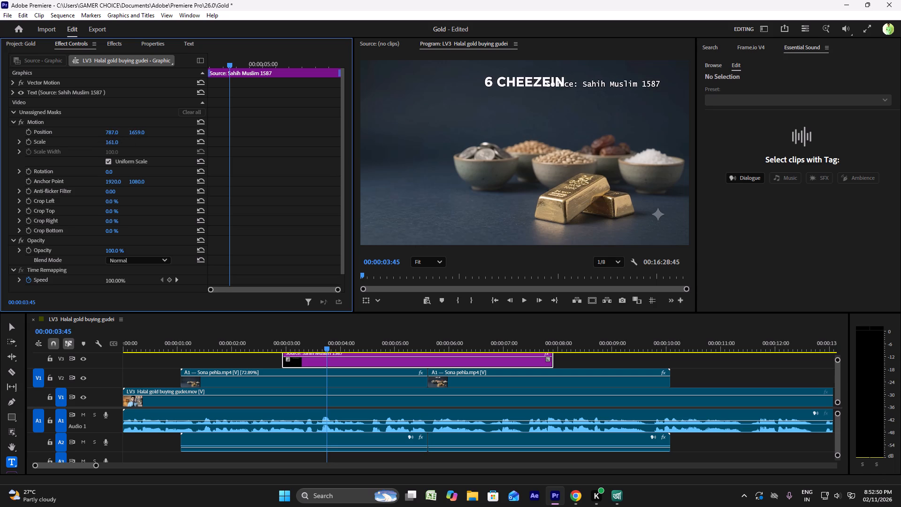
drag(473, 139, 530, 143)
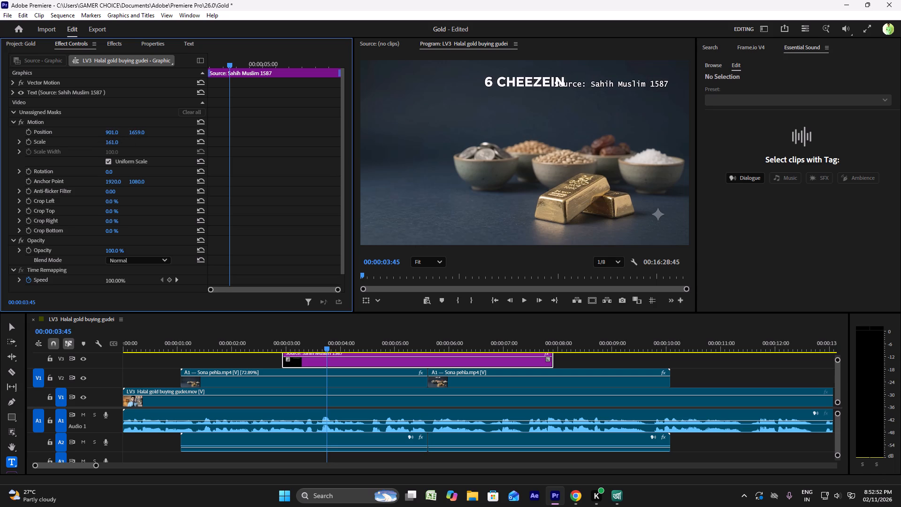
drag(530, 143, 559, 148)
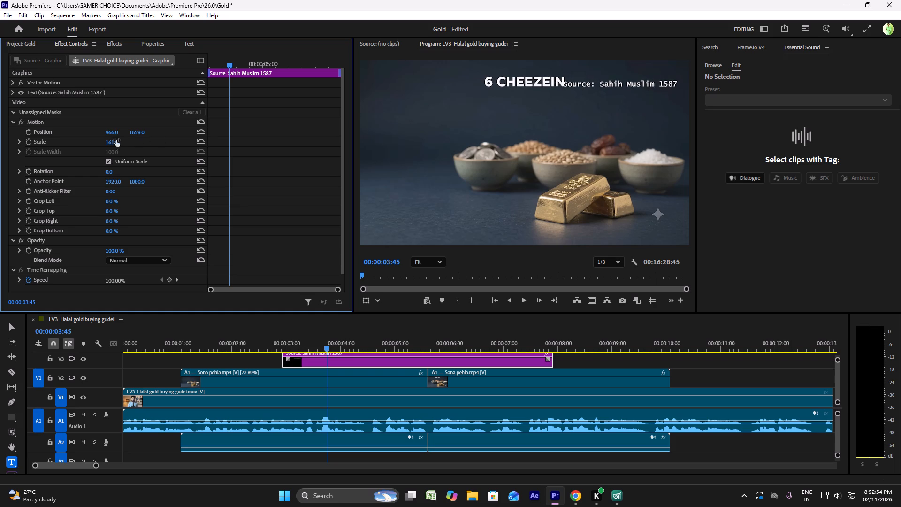
Set the source graphic's motion scale to 147 and place it in the frame's upper right at position 1212, 1408.
drag(116, 143, 108, 142)
drag(132, 131, 174, 131)
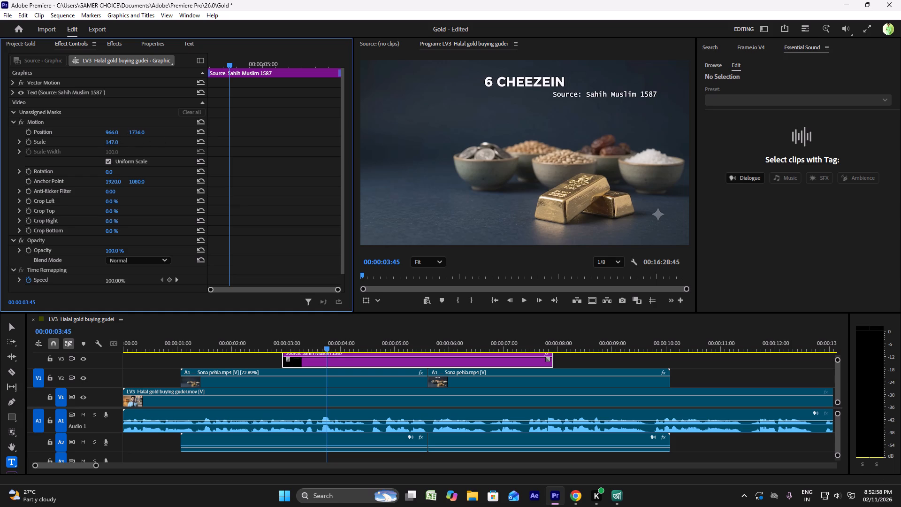
drag(174, 131, 114, 130)
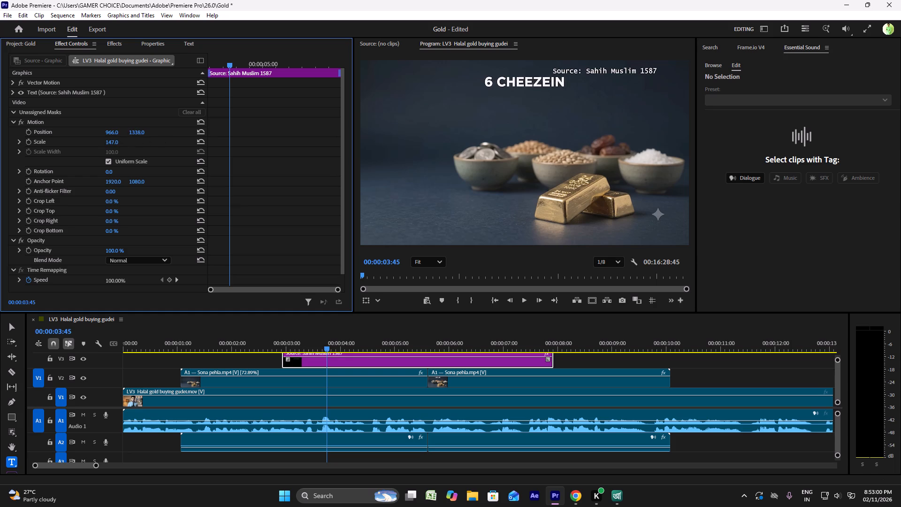
drag(114, 130, 173, 130)
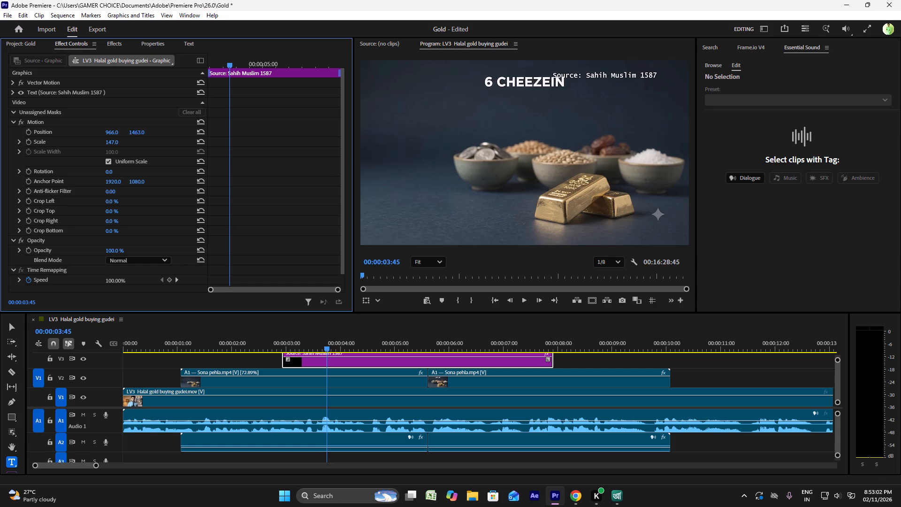
drag(173, 130, 199, 131)
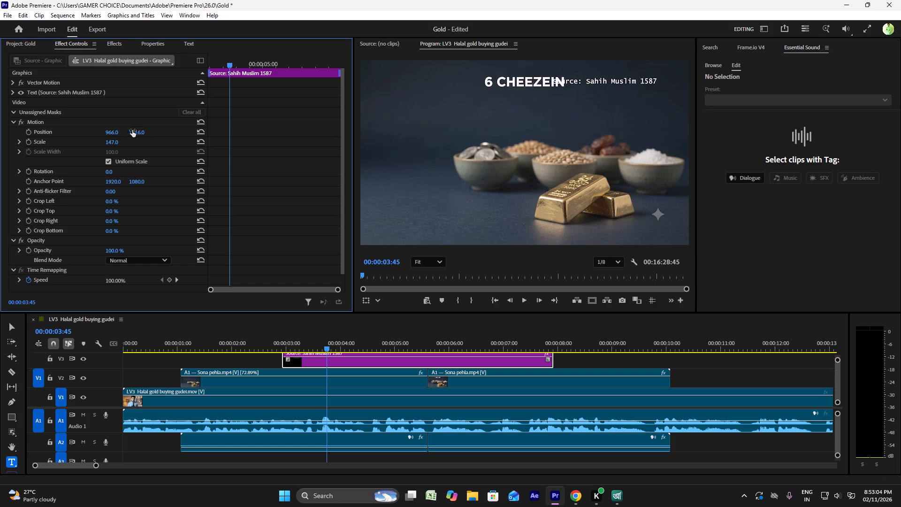
drag(113, 130, 211, 134)
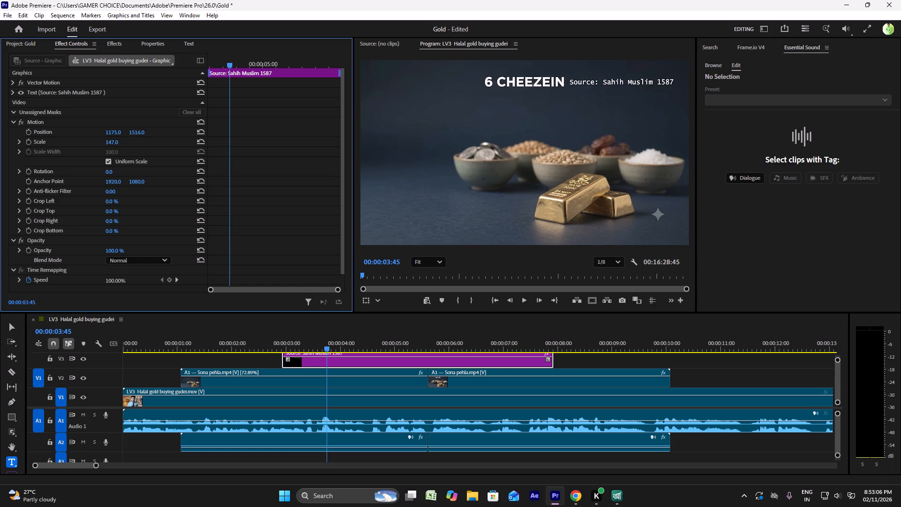
drag(211, 134, 228, 134)
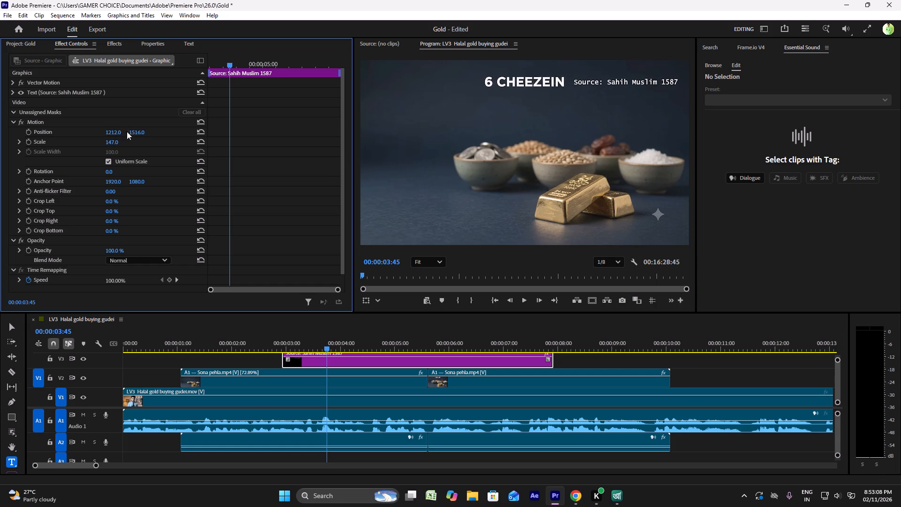
drag(134, 131, 83, 123)
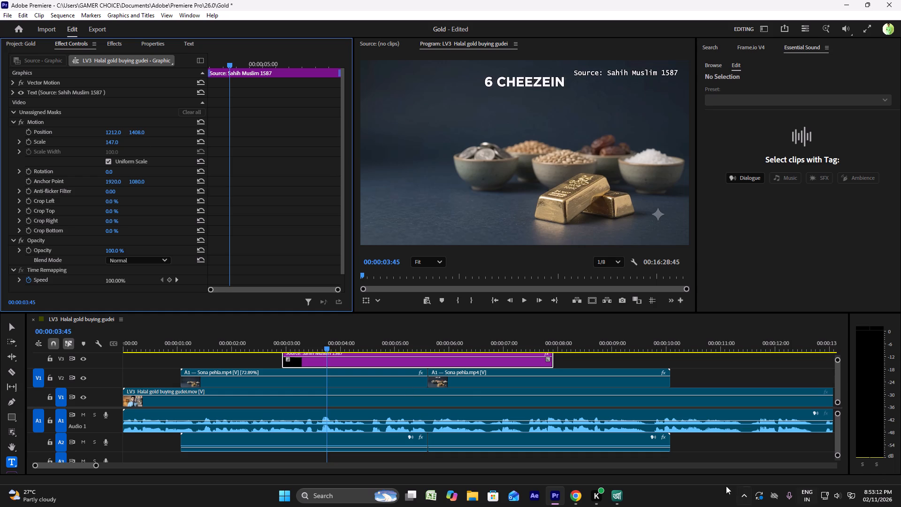
Check the brief's source line example, then play back the hook through the end of the second A1 clip.
click(580, 491)
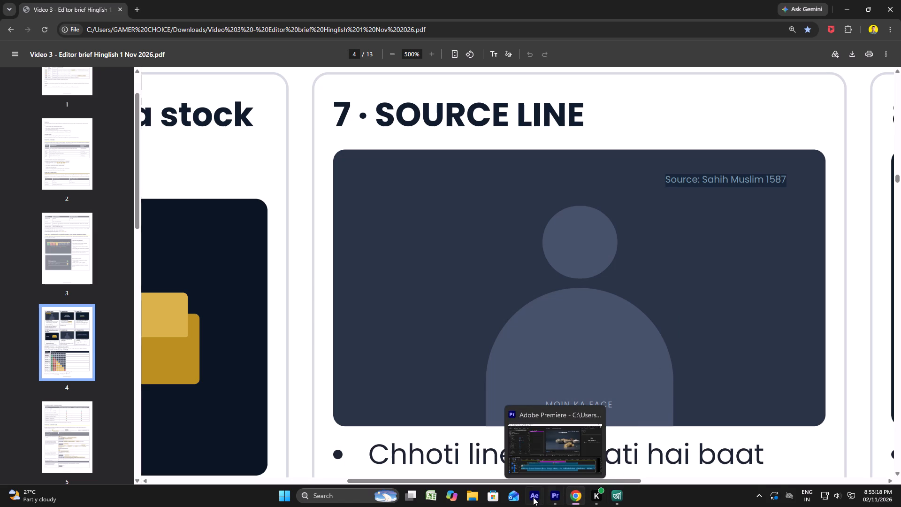
click(572, 494)
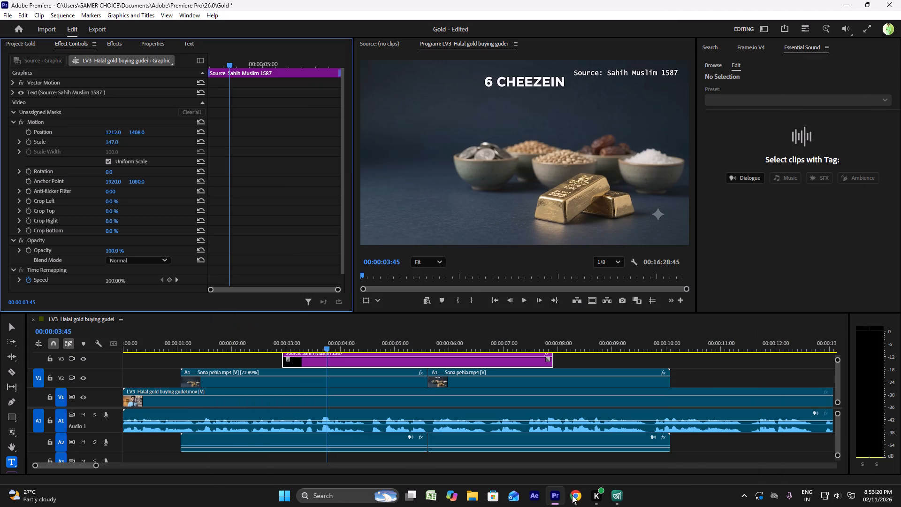
key(space)
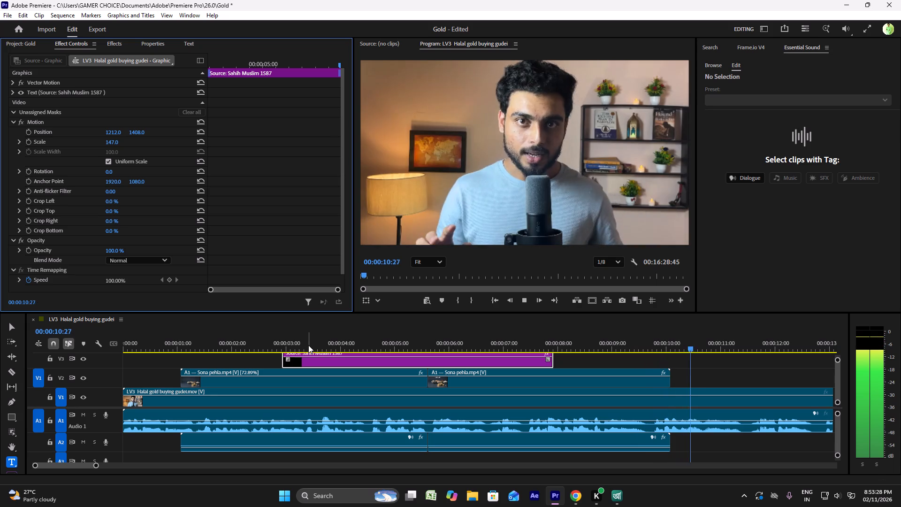
key(space)
click(516, 335)
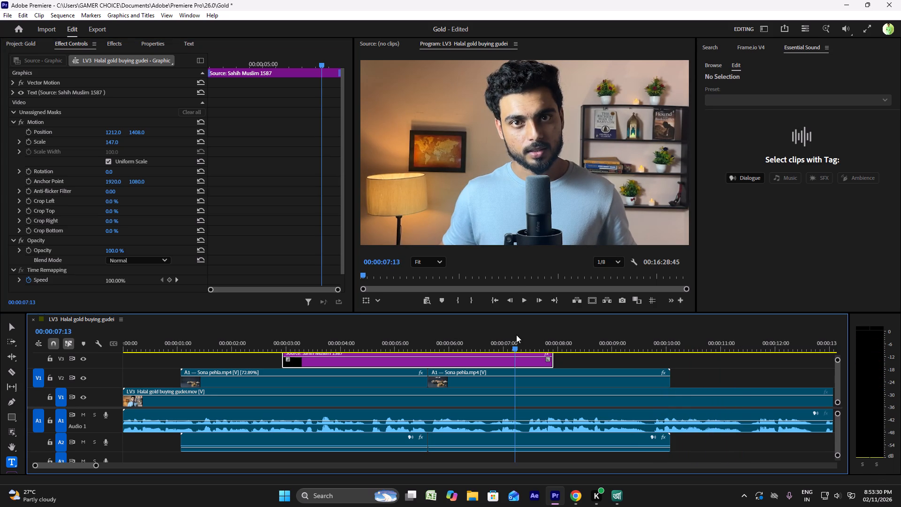
key(space)
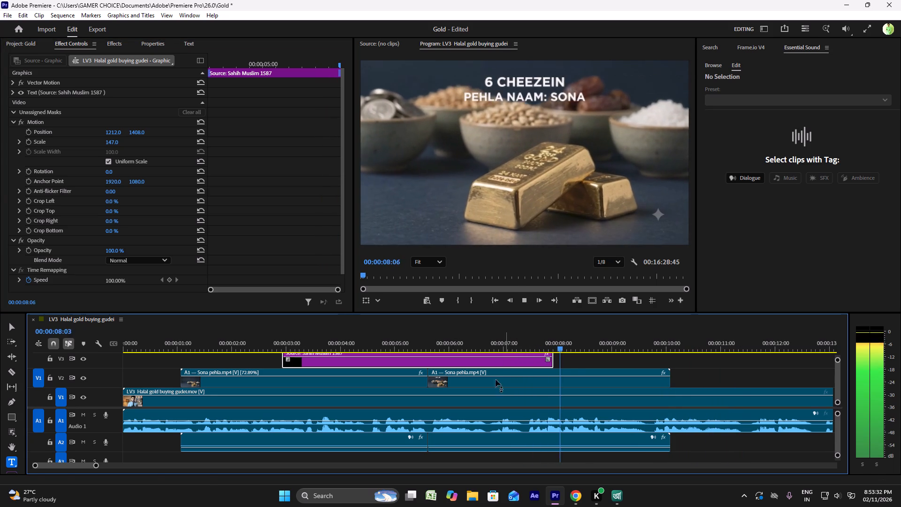
key(space)
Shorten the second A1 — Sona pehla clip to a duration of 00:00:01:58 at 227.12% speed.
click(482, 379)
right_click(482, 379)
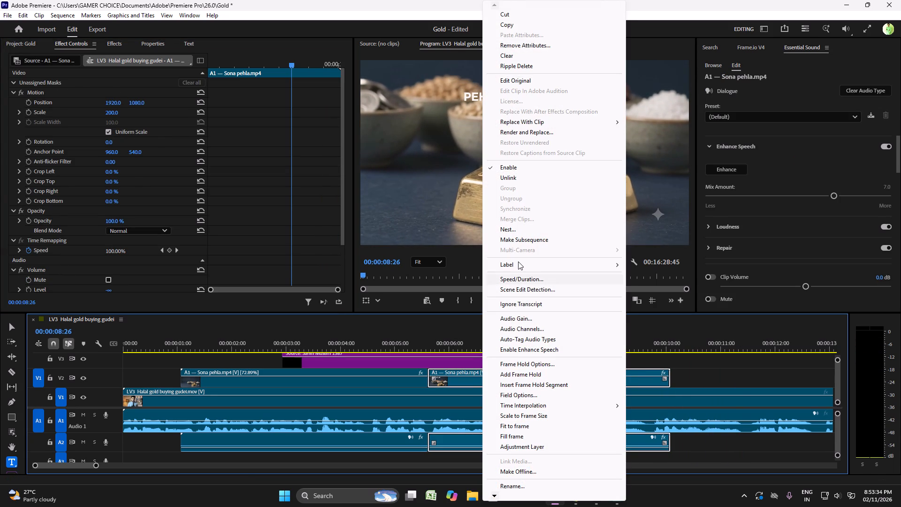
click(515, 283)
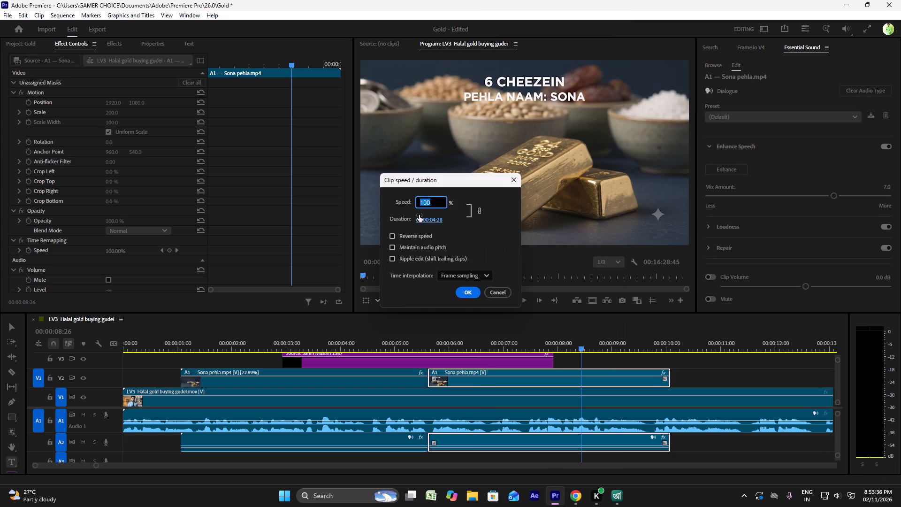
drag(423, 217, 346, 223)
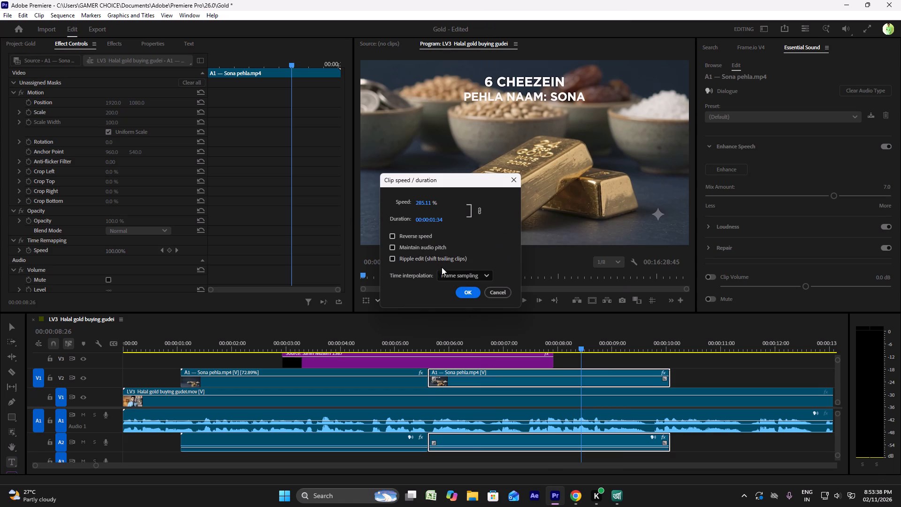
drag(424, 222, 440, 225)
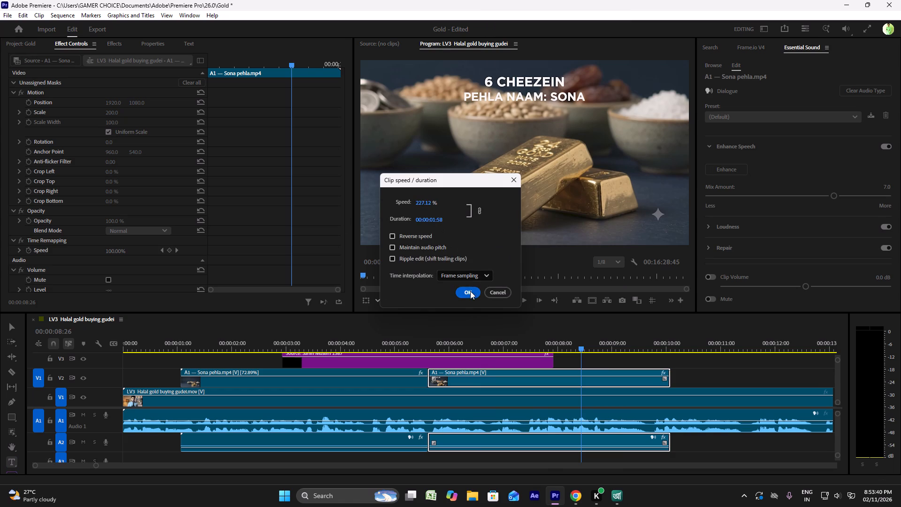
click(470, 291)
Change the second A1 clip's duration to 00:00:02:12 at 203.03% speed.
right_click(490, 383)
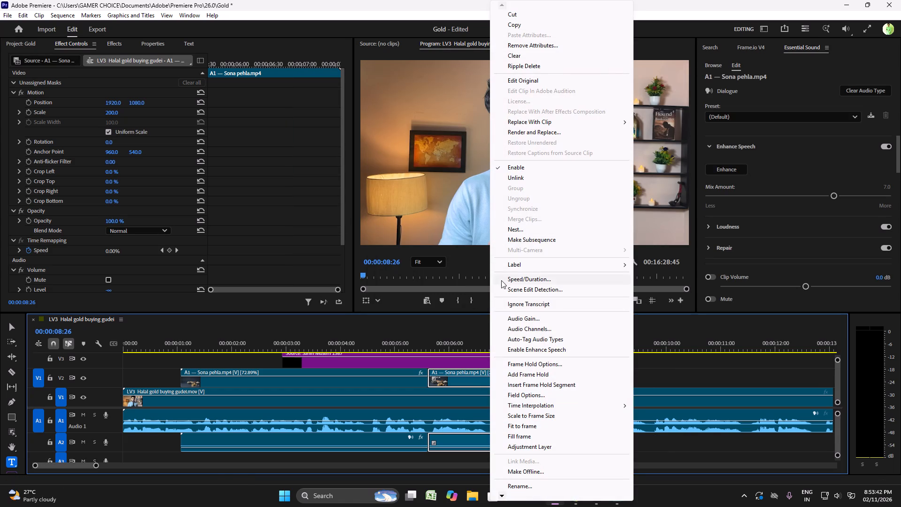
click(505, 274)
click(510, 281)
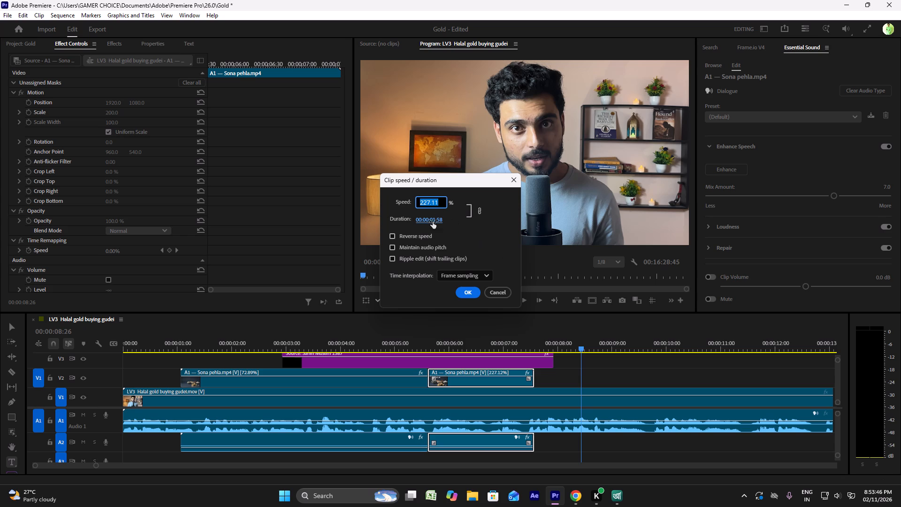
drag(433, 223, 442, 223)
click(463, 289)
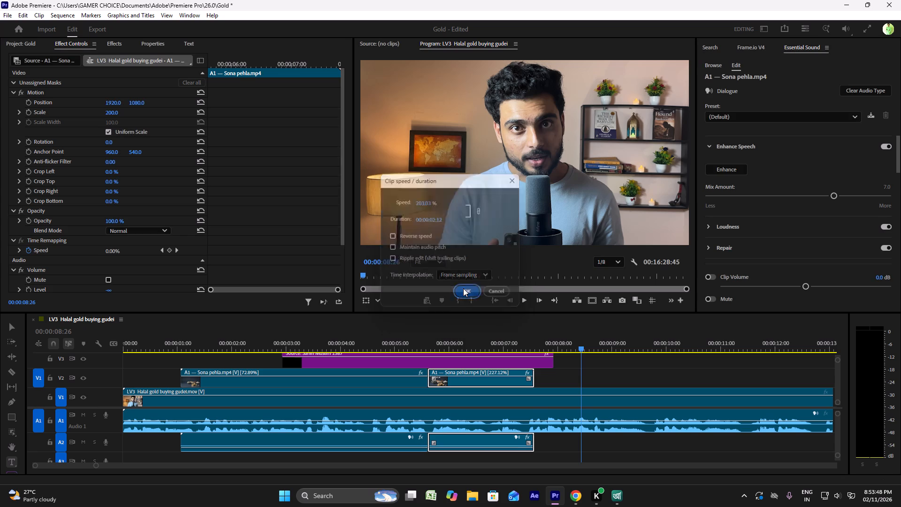
Lengthen the second A1 clip by lowering its speed to 183.56%.
right_click(482, 382)
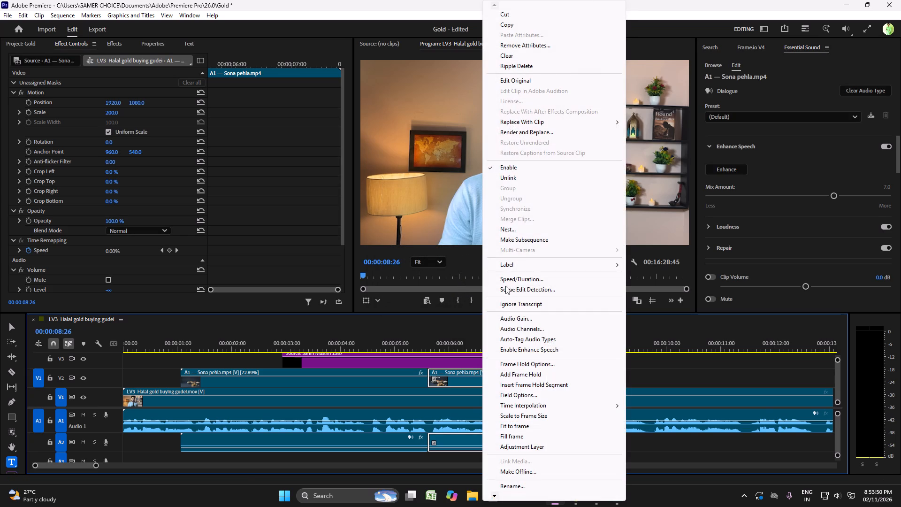
click(507, 281)
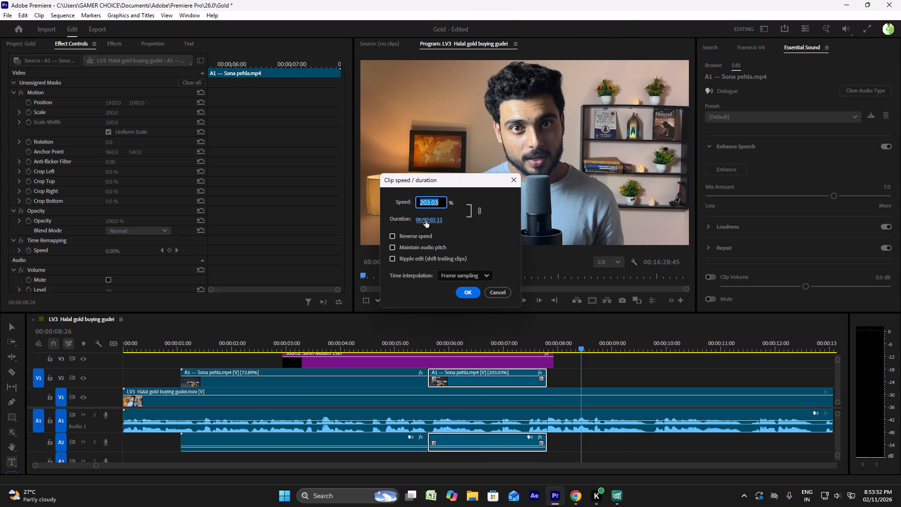
drag(426, 221, 435, 222)
click(435, 222)
click(472, 291)
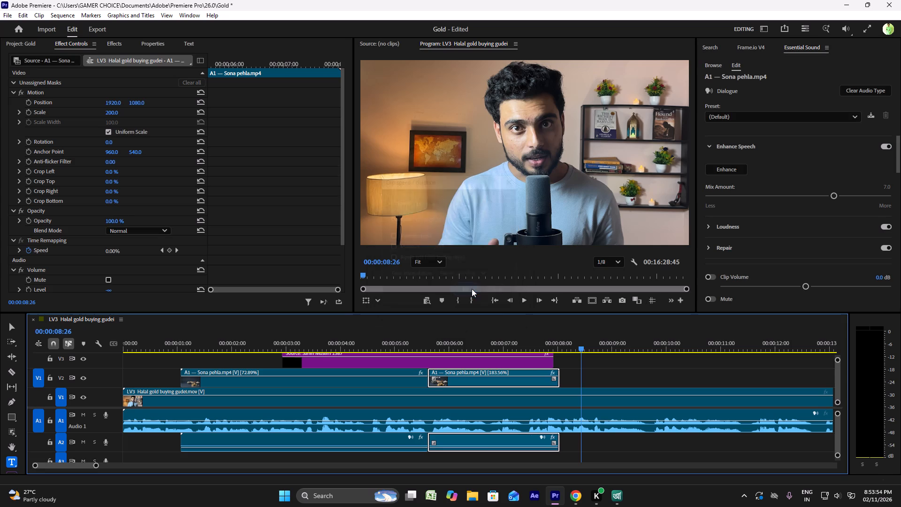
Play back the sped-up A1 clip and trim its end to line up with the end of the source graphic.
click(466, 335)
key(space)
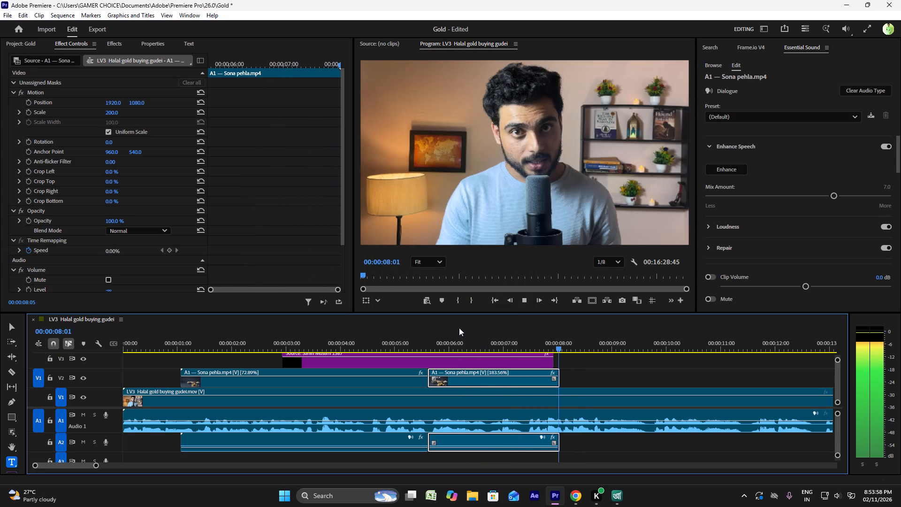
key(space)
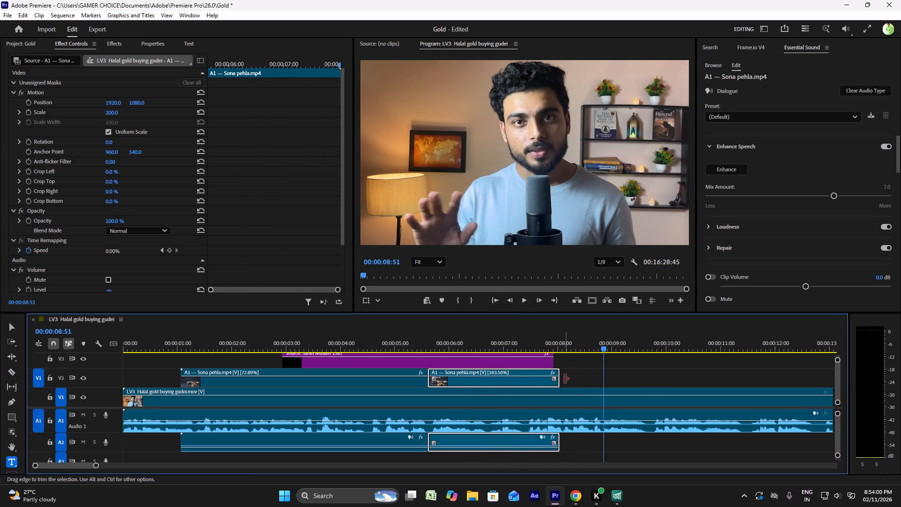
drag(565, 378, 555, 376)
click(485, 342)
key(space)
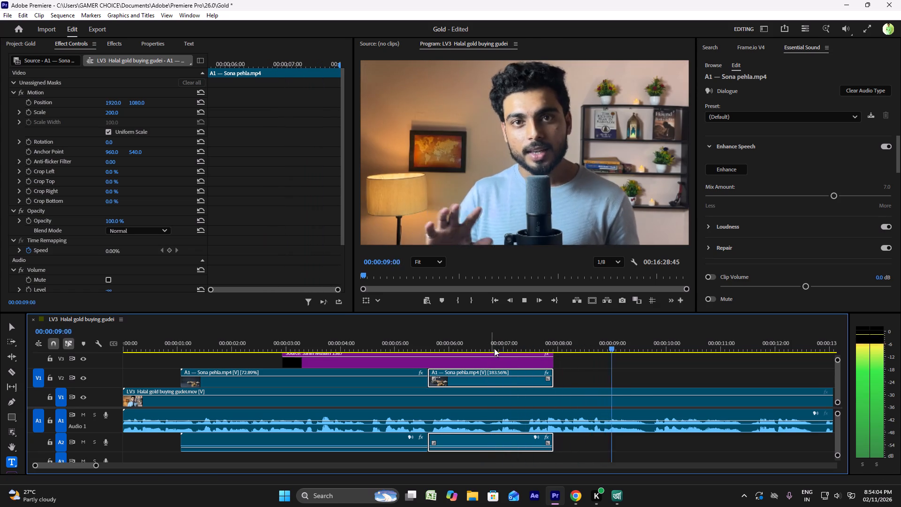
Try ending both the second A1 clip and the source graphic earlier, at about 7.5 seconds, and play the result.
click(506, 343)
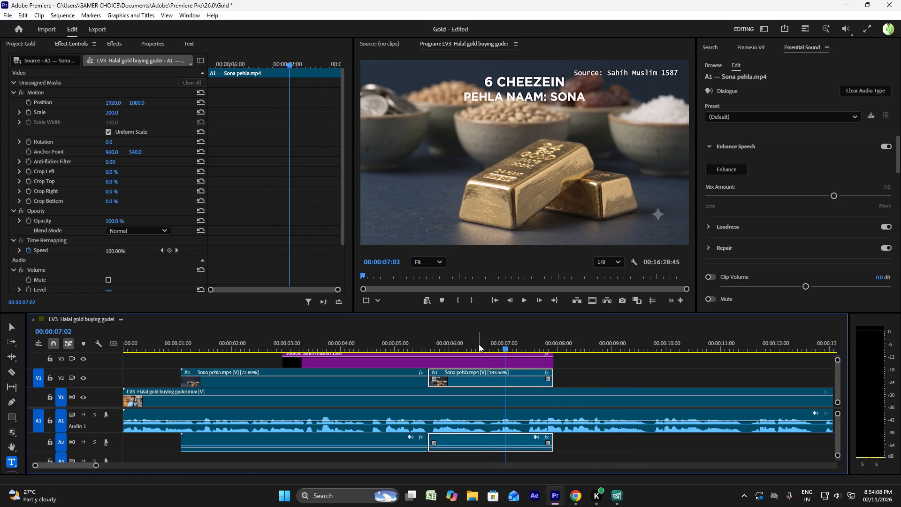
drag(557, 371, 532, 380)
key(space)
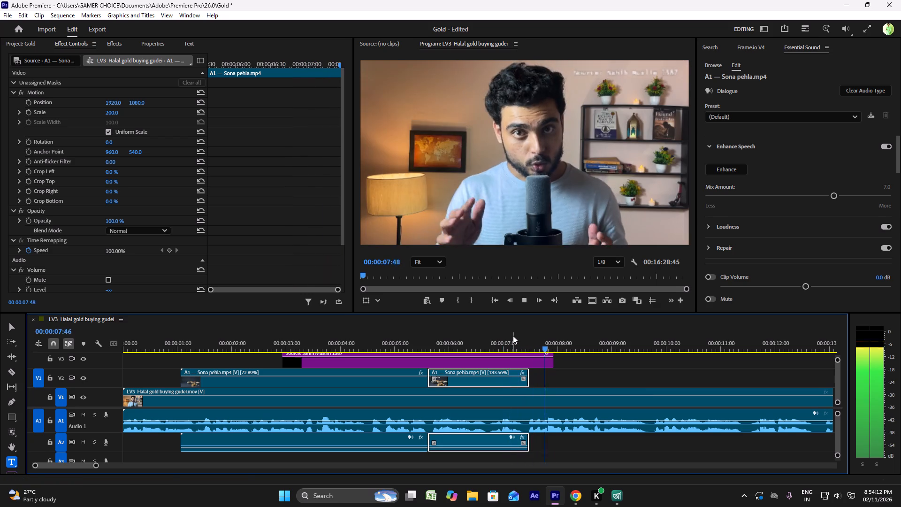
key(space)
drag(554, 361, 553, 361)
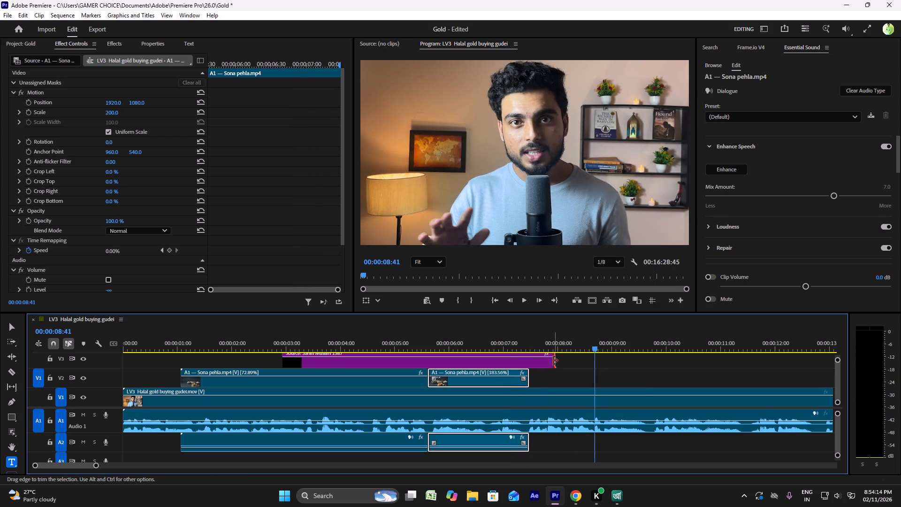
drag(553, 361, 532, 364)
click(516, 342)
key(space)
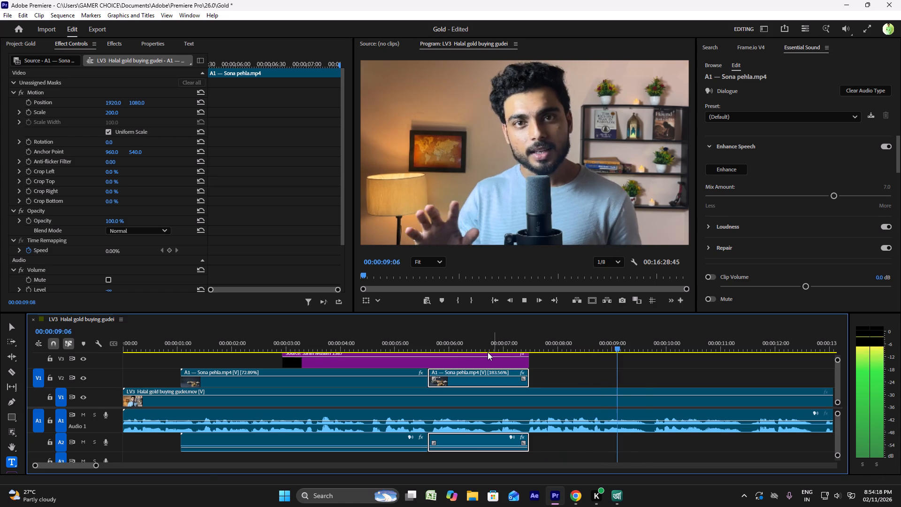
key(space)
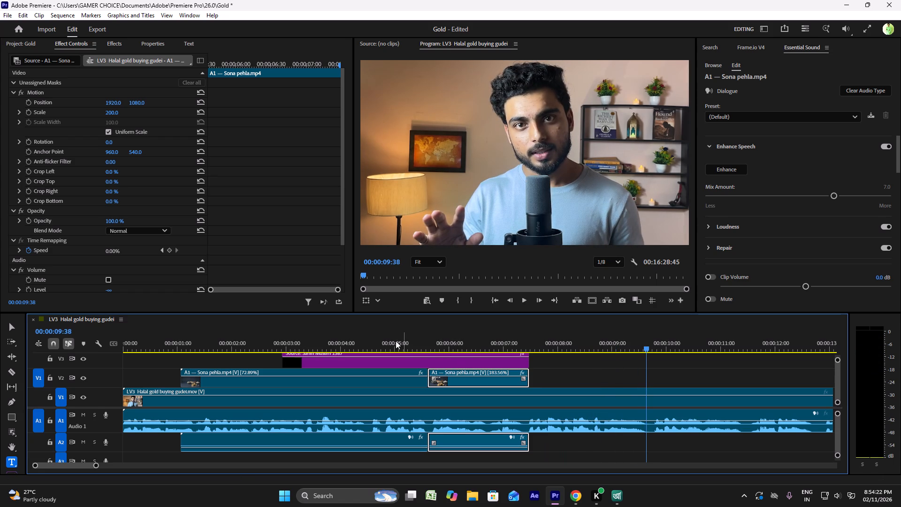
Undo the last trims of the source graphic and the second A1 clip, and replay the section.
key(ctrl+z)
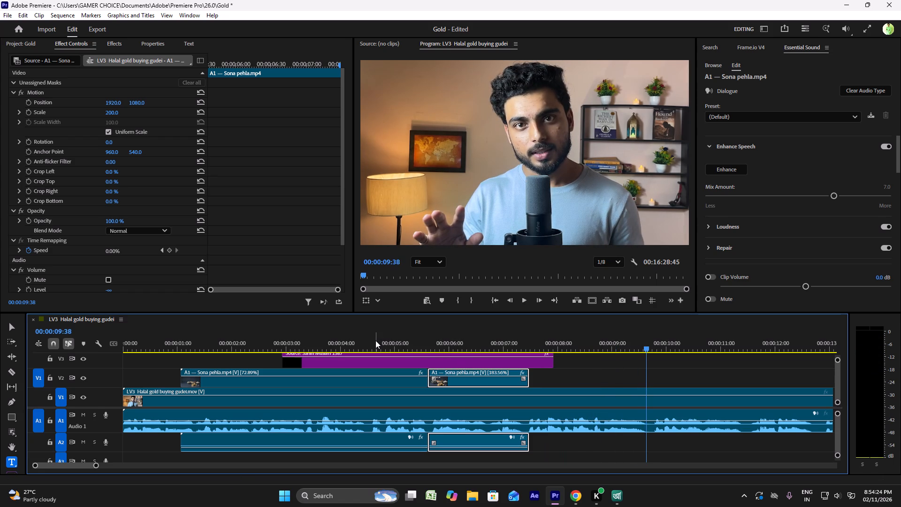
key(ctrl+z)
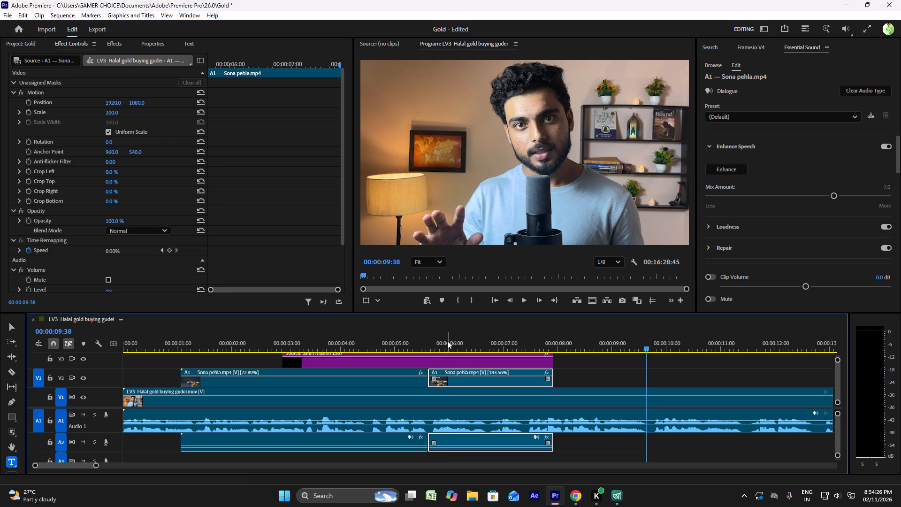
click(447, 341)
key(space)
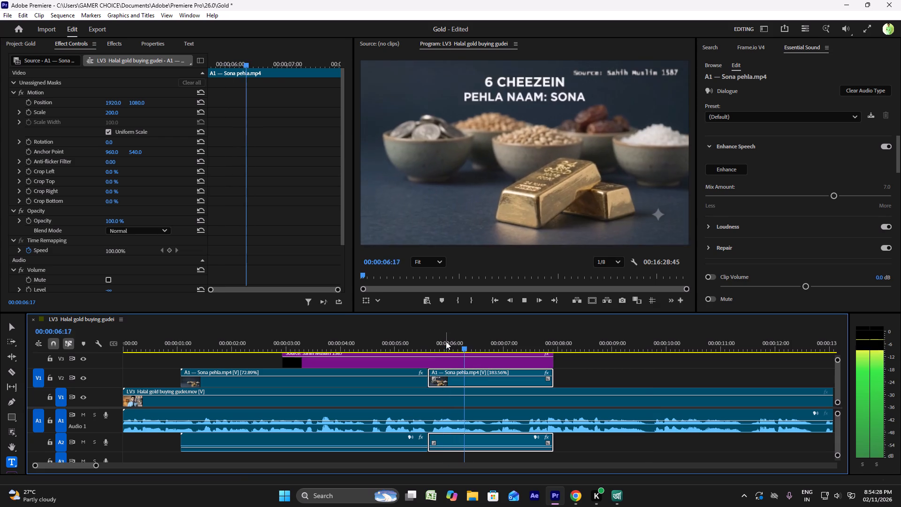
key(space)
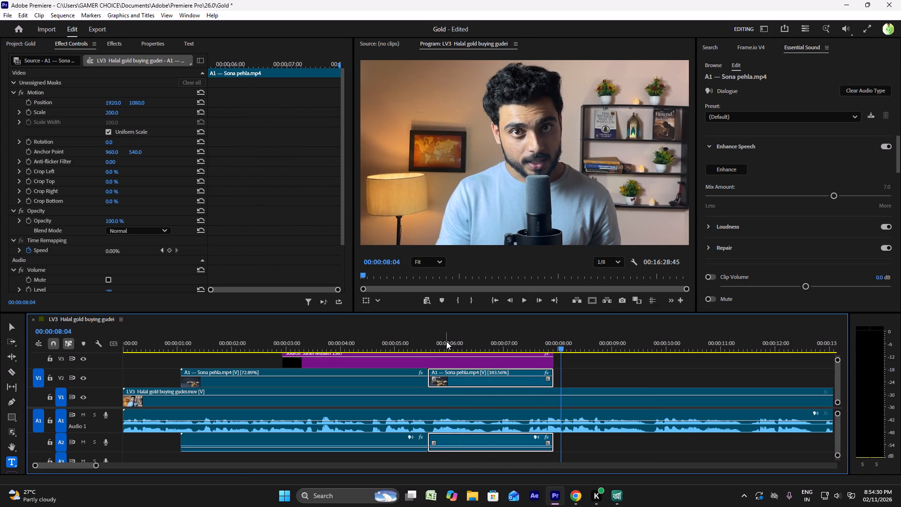
Lower the source graphic slightly to motion position Y 1455 and play back the hook from near its start.
click(471, 360)
click(472, 343)
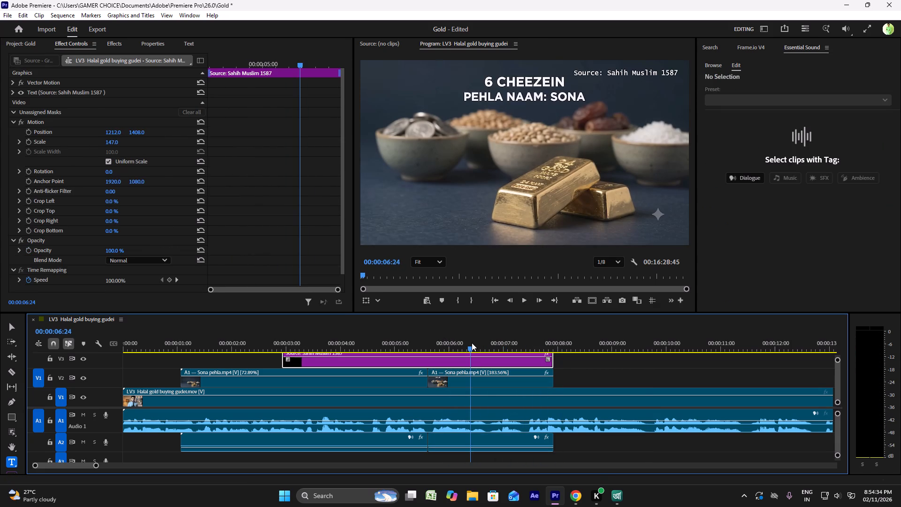
drag(135, 132, 142, 132)
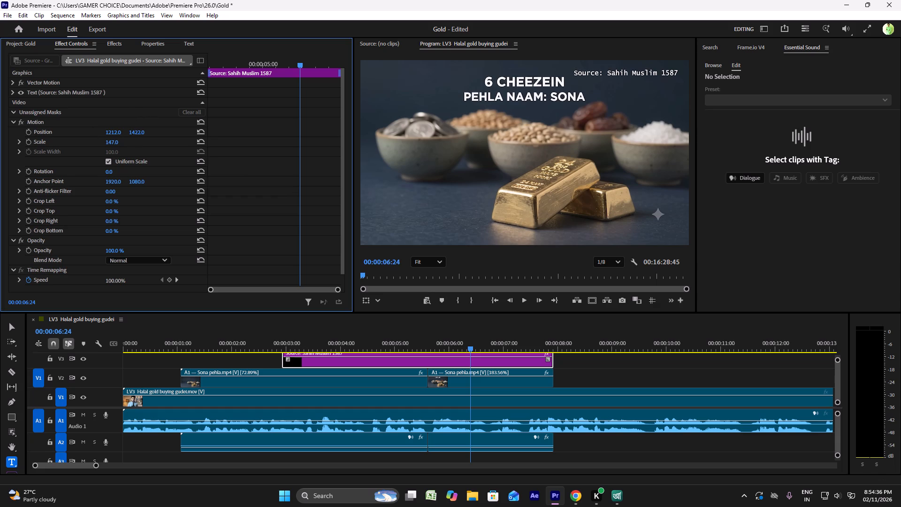
drag(142, 132, 155, 132)
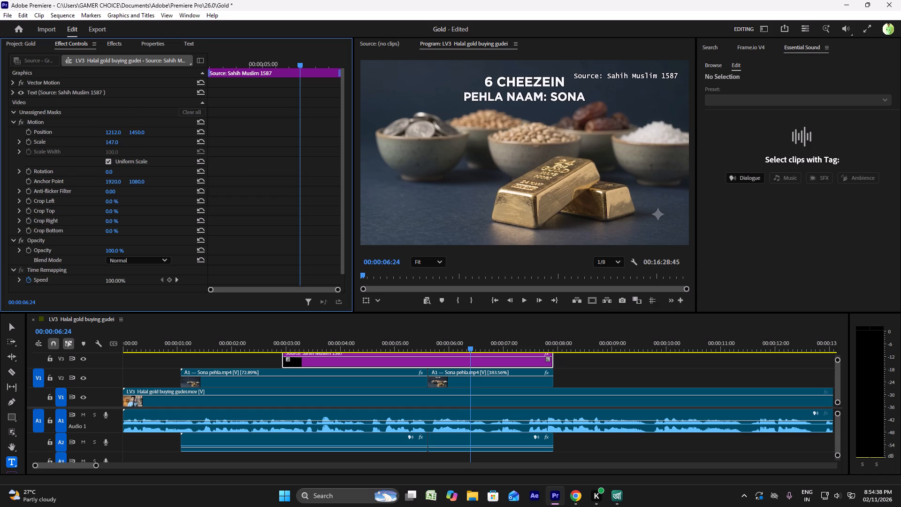
drag(155, 132, 157, 132)
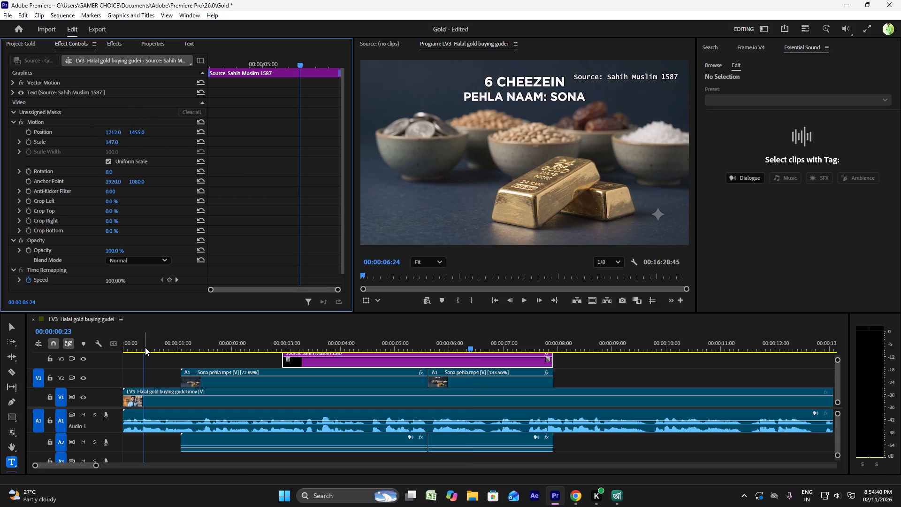
click(145, 347)
key(space)
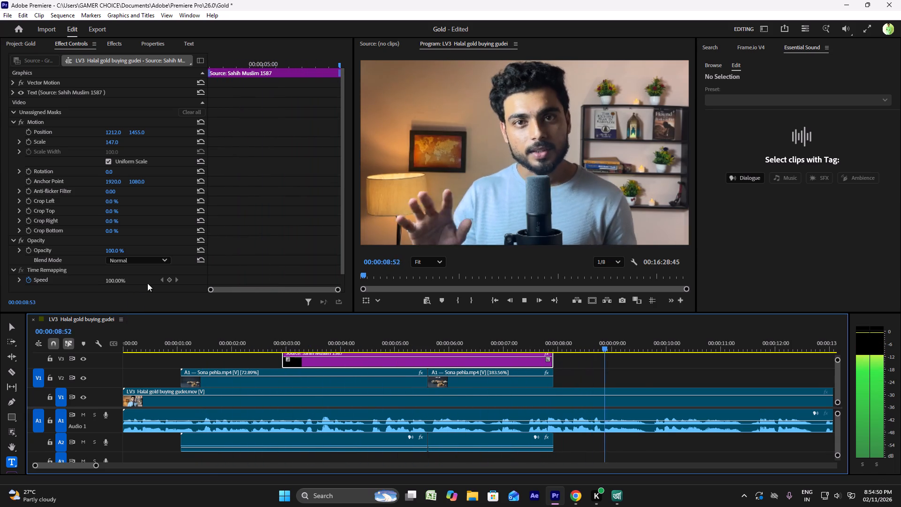
key(space)
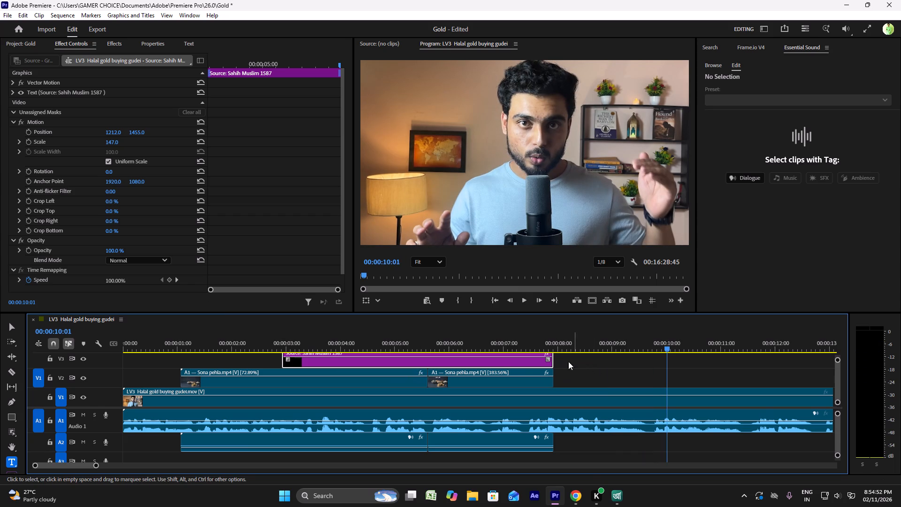
Switch to the Video 3 brief in Chrome and read the Part 6 hook row beginning "Asli sawaal ye hai".
click(584, 501)
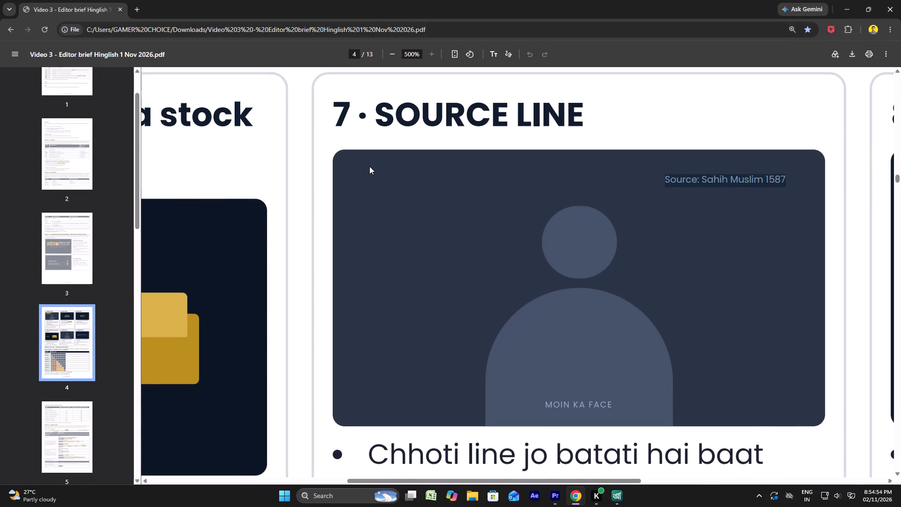
ctrl+scroll(369, 166, down, 6)
ctrl+scroll(424, 229, up, 1)
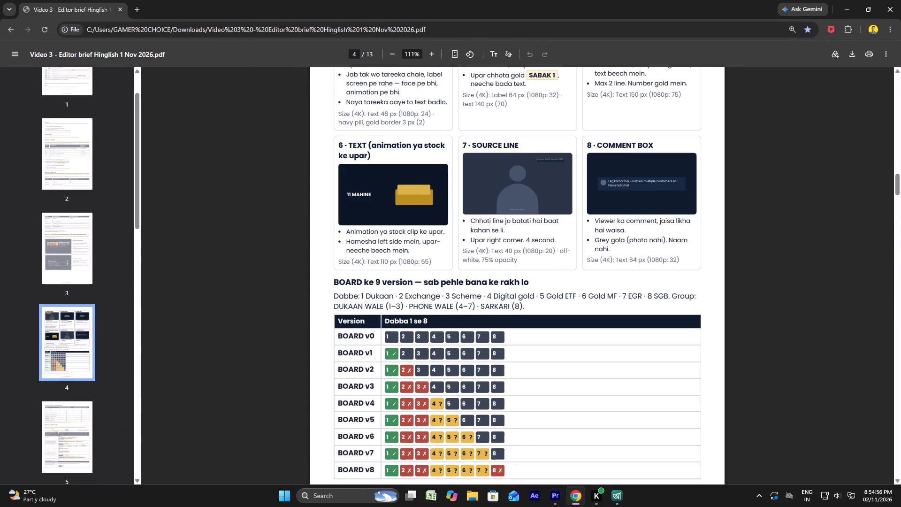
ctrl+scroll(424, 229, up, 2)
scroll(424, 229, down, 20)
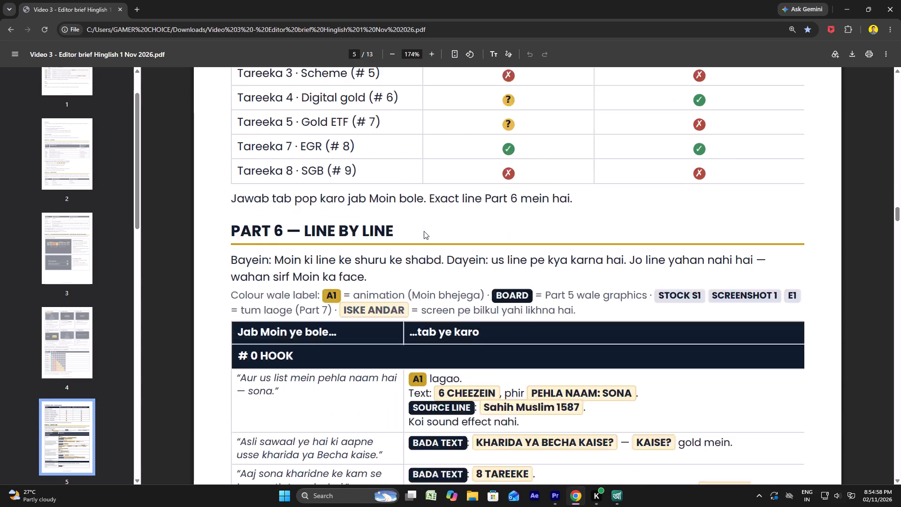
scroll(424, 231, up, 5)
scroll(424, 231, down, 6)
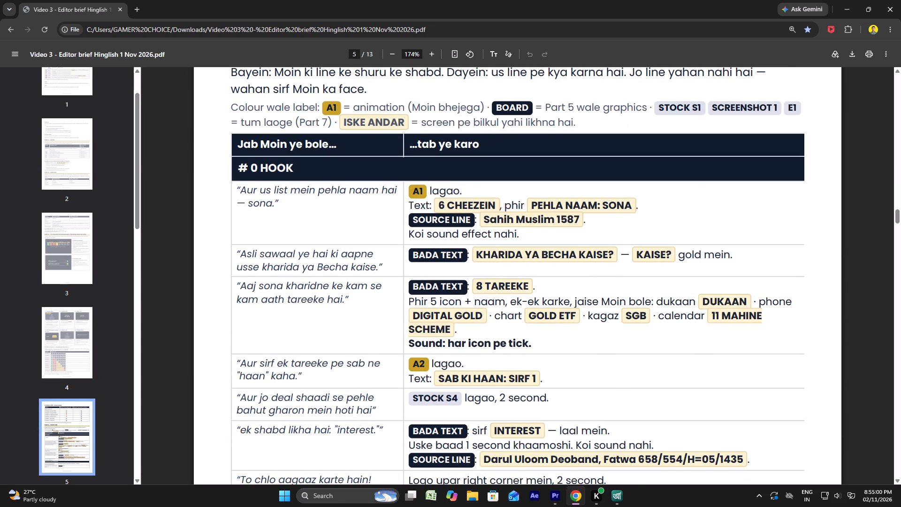
drag(590, 226, 496, 222)
click(496, 232)
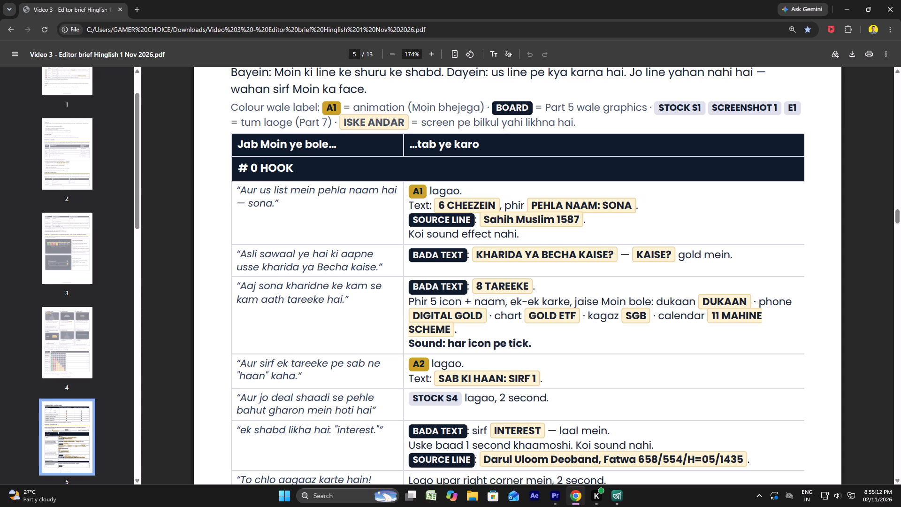
drag(240, 253, 315, 256)
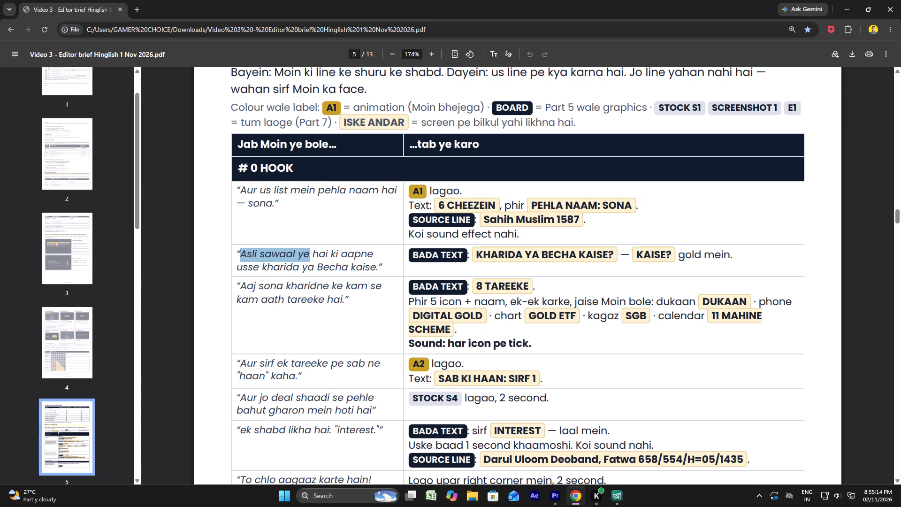
Play the Premiere footage after the A1 clips to locate the "Asli sawaal ye hai" line, rechecking its wording in the brief, and park at 00:00:12:56.
click(555, 494)
click(369, 321)
click(400, 346)
key(space)
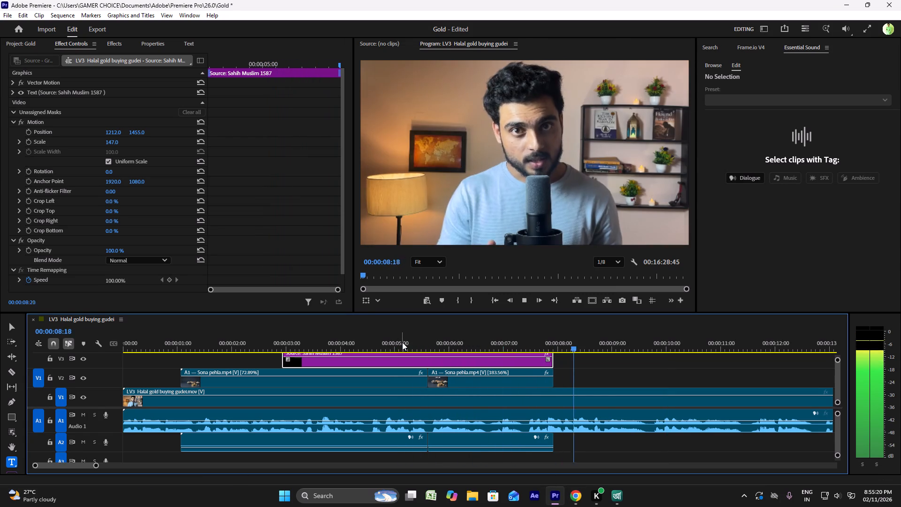
key(space)
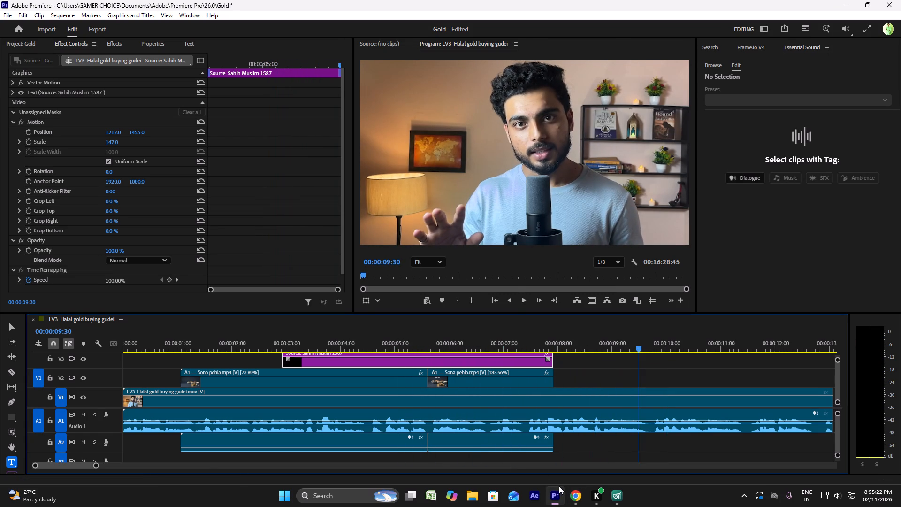
click(570, 493)
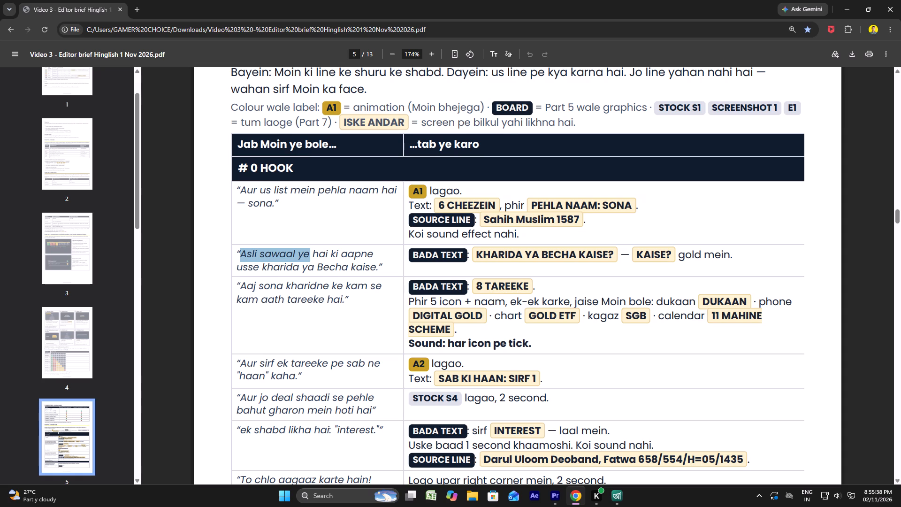
click(320, 247)
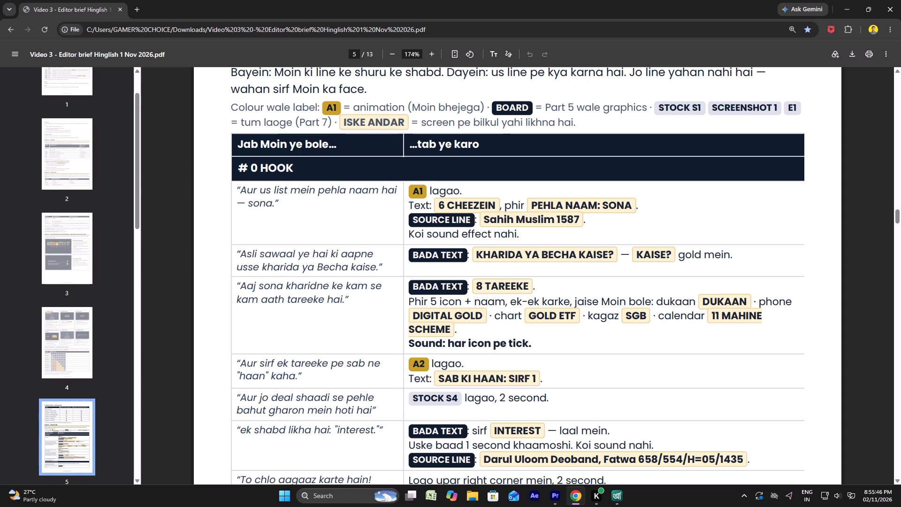
drag(241, 256, 356, 272)
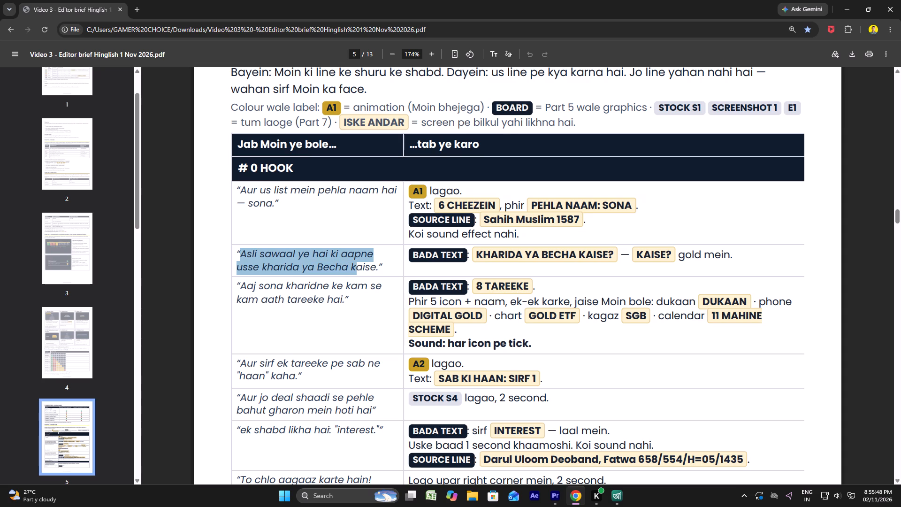
drag(356, 272, 376, 272)
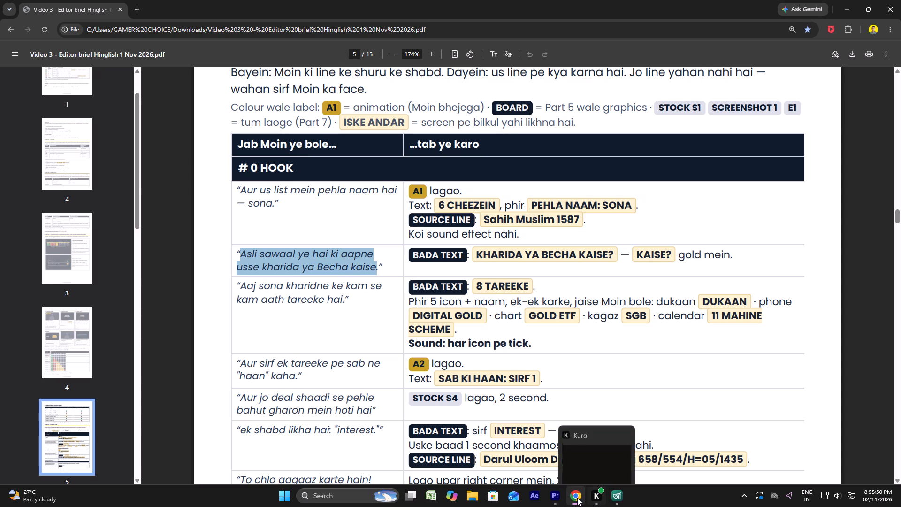
click(558, 492)
click(476, 344)
key(space)
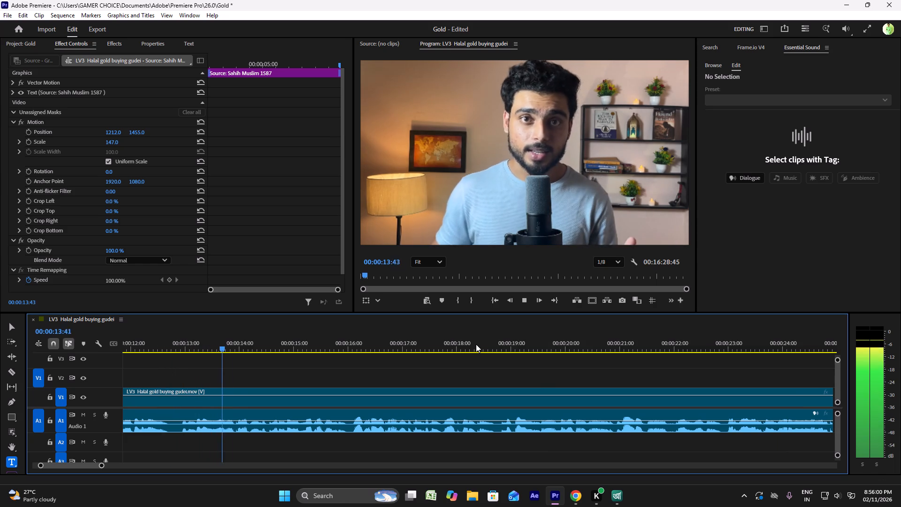
key(alt+space)
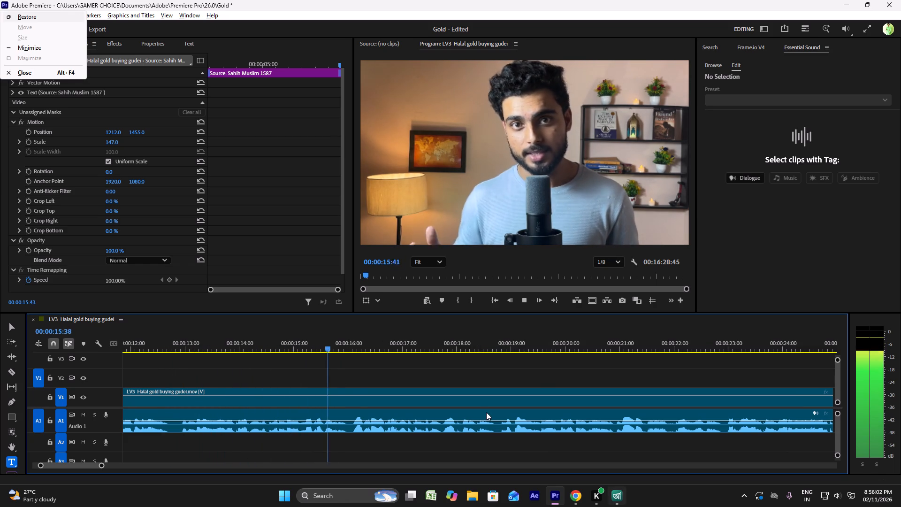
click(244, 357)
click(183, 346)
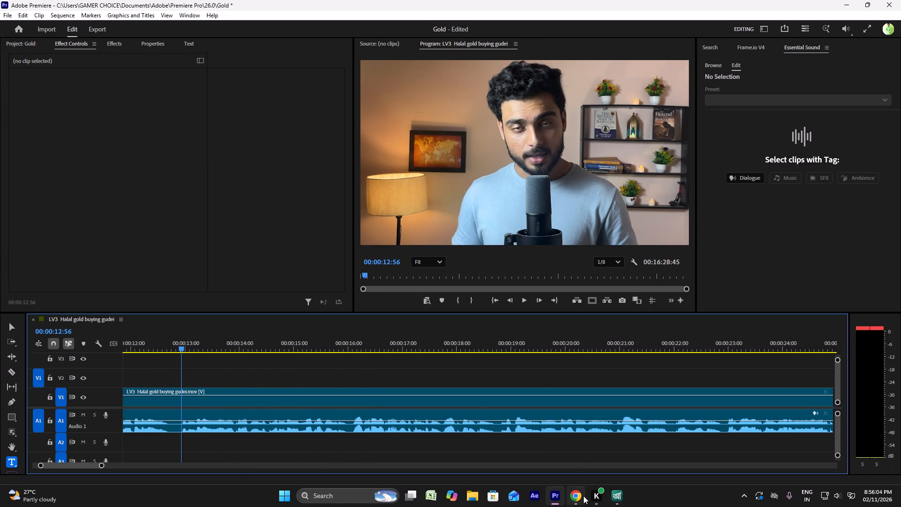
Examine the BADA TEXT card in the Chrome brief for its background, text placement, line limit, colour and size rules.
click(581, 498)
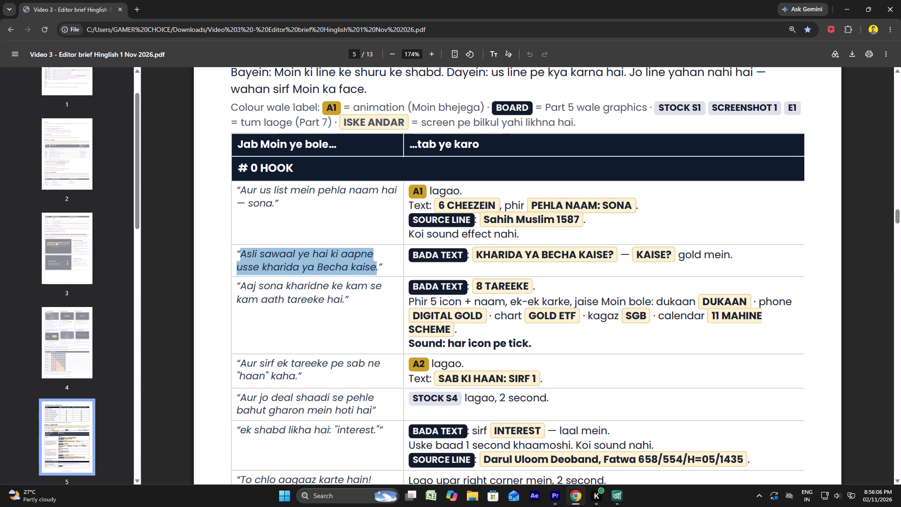
click(433, 262)
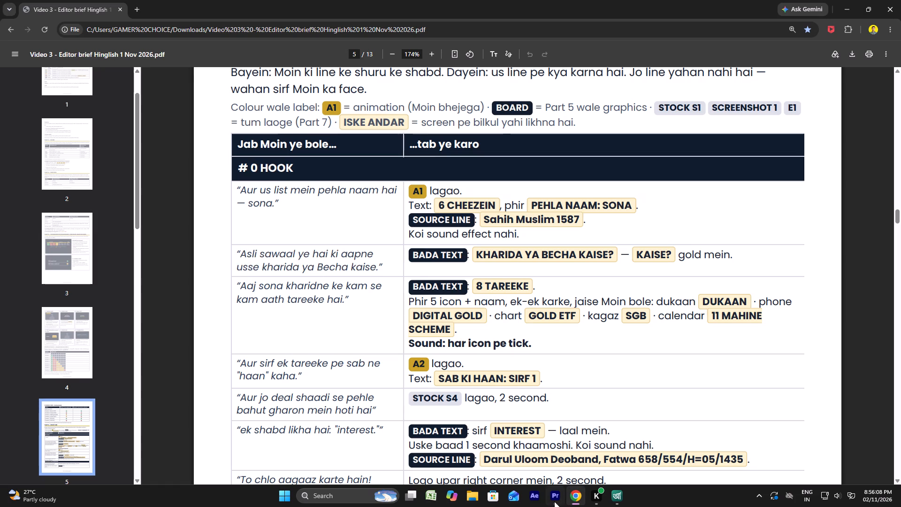
scroll(516, 340, up, 14)
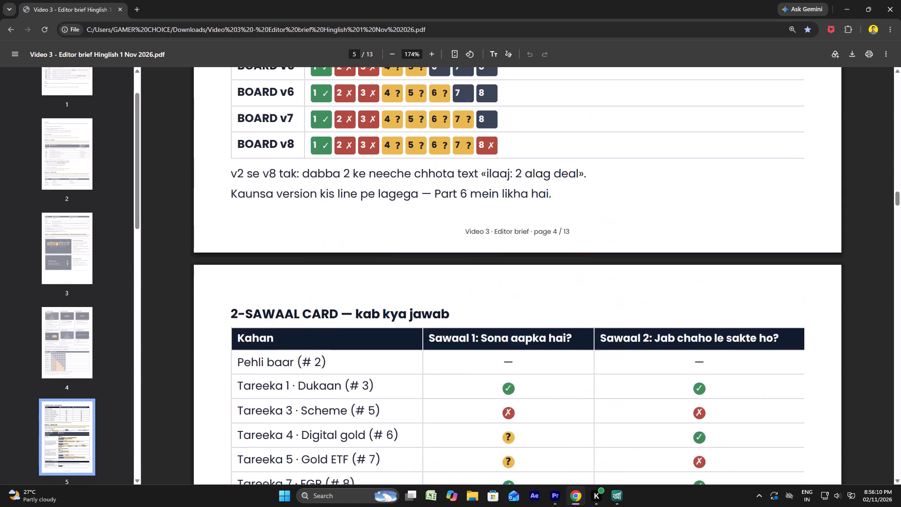
ctrl+scroll(515, 338, down, 1)
scroll(515, 338, up, 7)
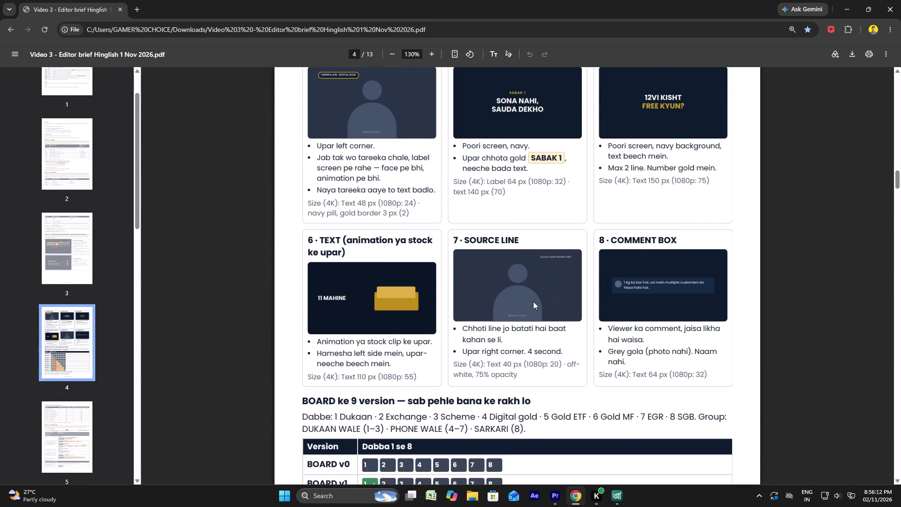
scroll(435, 265, up, 6)
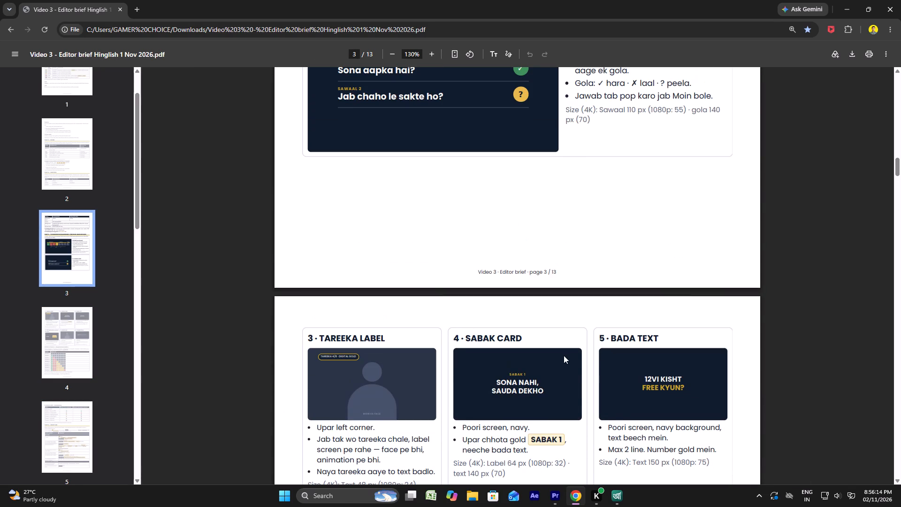
ctrl+scroll(663, 361, up, 1)
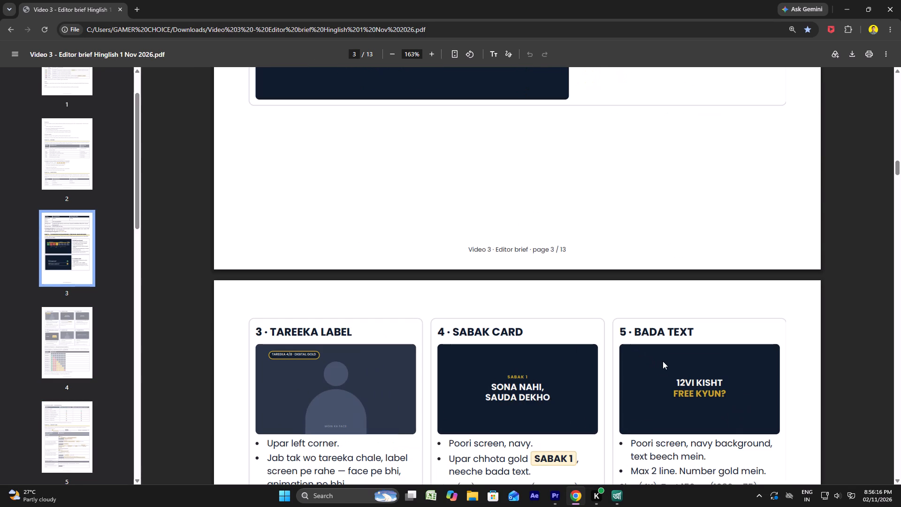
scroll(664, 361, down, 2)
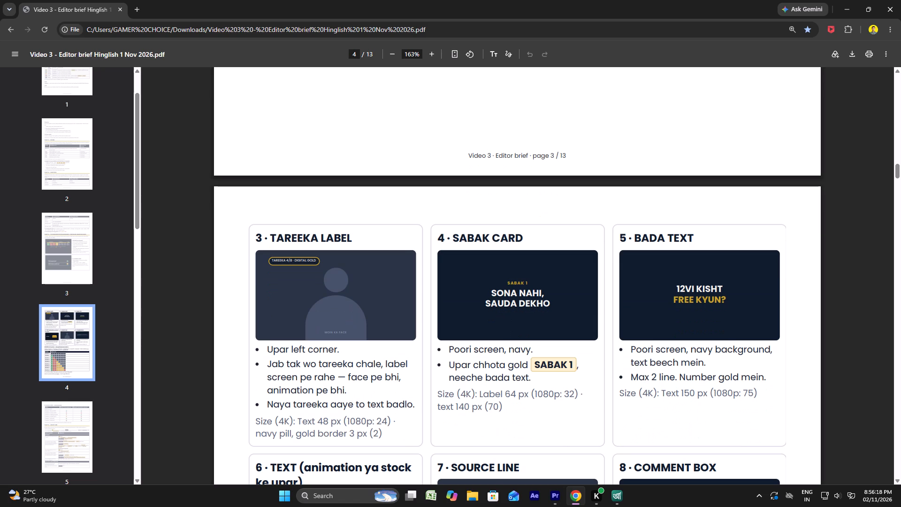
drag(722, 302, 672, 286)
click(742, 307)
drag(725, 300, 671, 284)
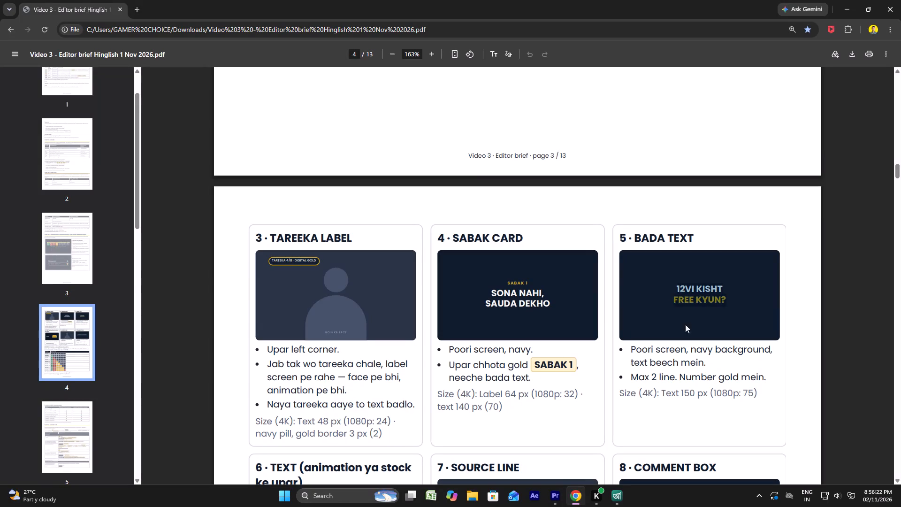
Play the talking-head footage in Premiere from just before 13 seconds and stop at 00:00:14:03.
click(559, 492)
scroll(242, 354, up, 12)
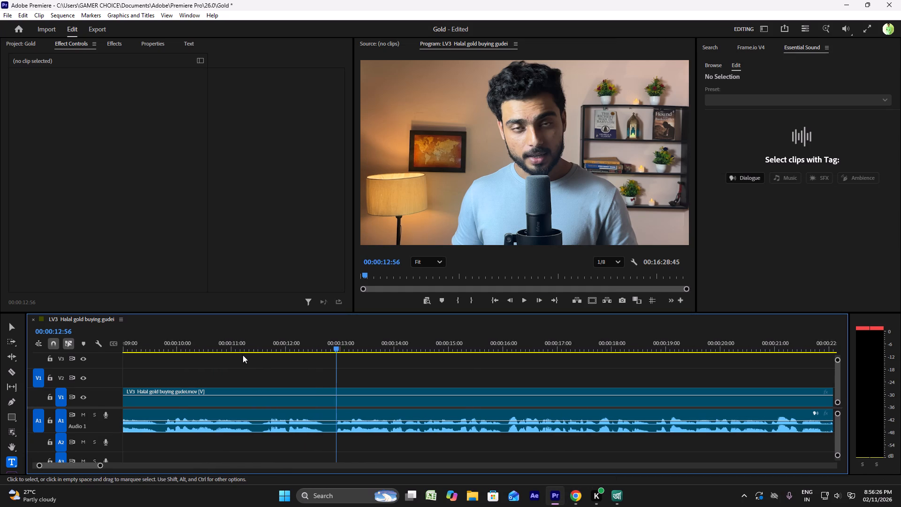
click(313, 344)
key(space)
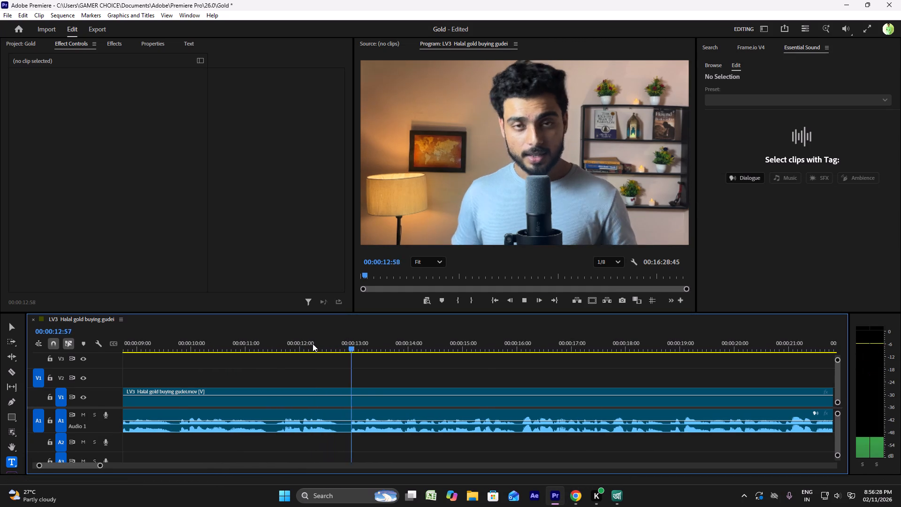
key(space)
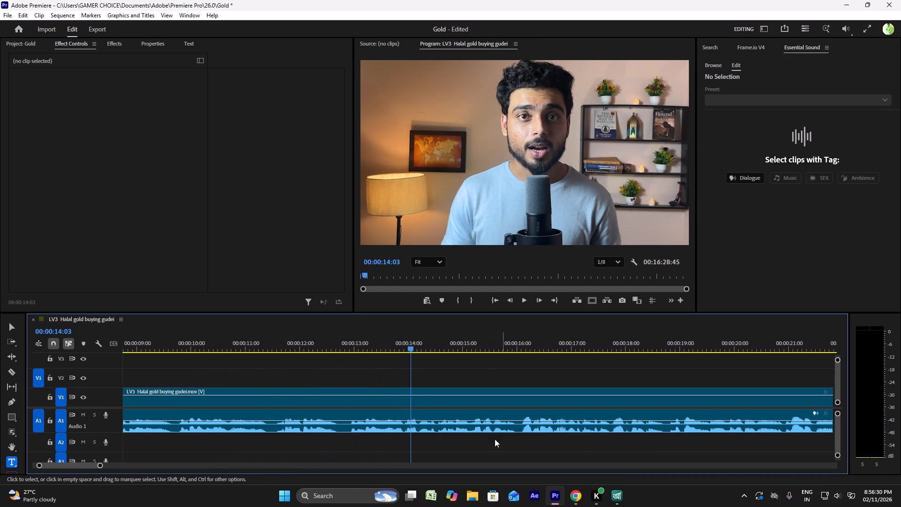
Copy the BADA TEXT wording "KHARIDA YA BECHA KAISE?" from the second # 0 HOOK row of the brief in Chrome.
click(581, 496)
scroll(573, 389, down, 12)
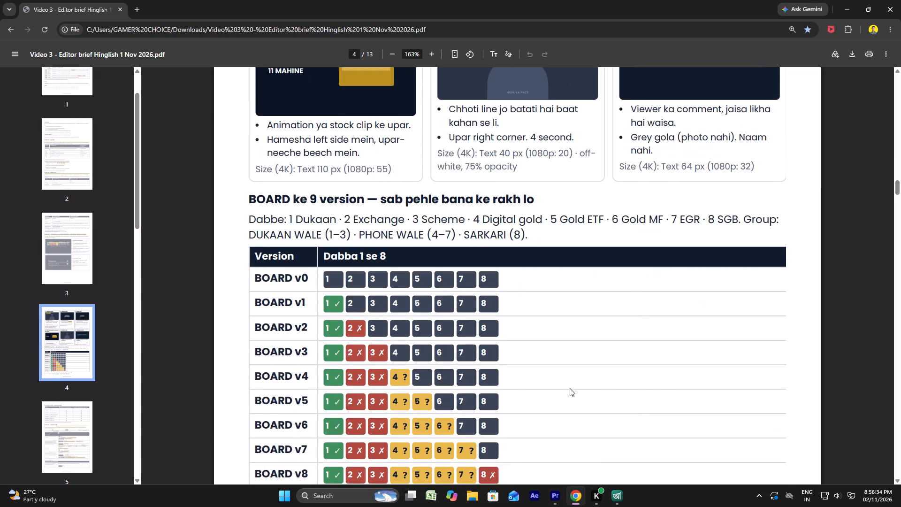
scroll(570, 388, down, 13)
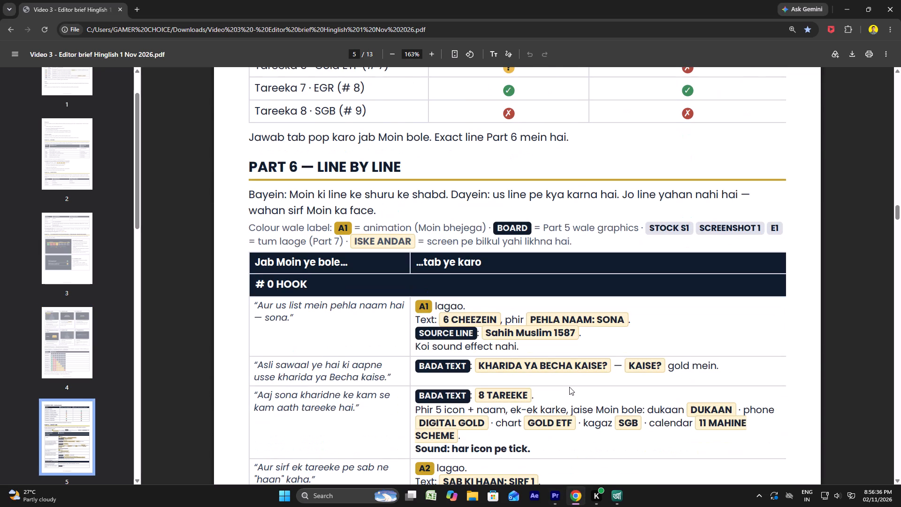
scroll(501, 365, down, 2)
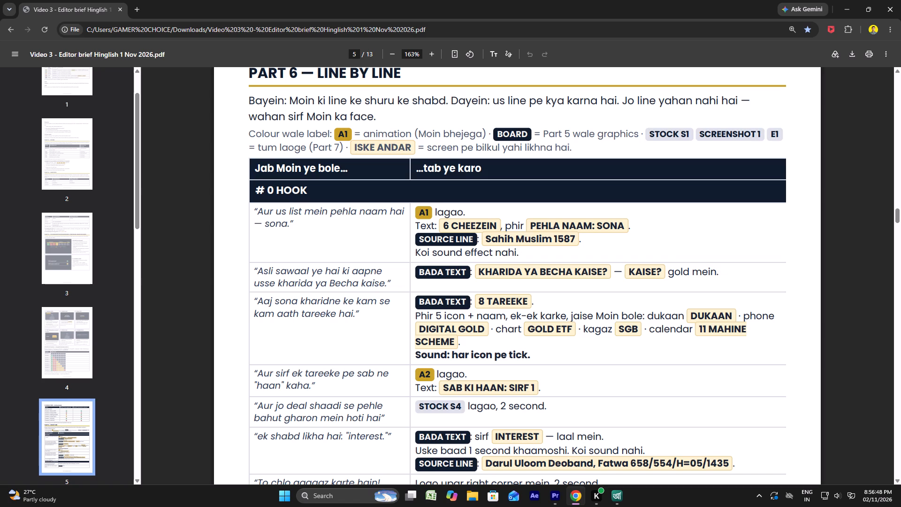
drag(477, 270, 522, 271)
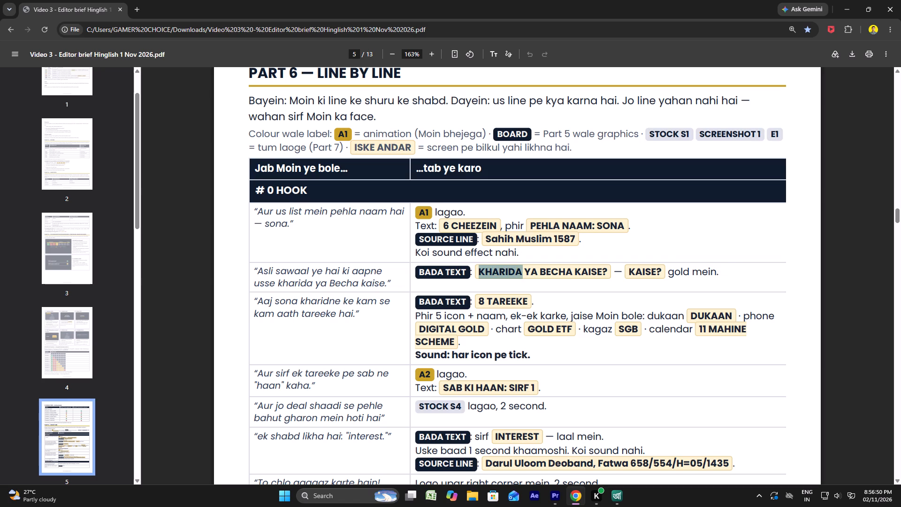
drag(522, 271, 608, 277)
right_click(605, 274)
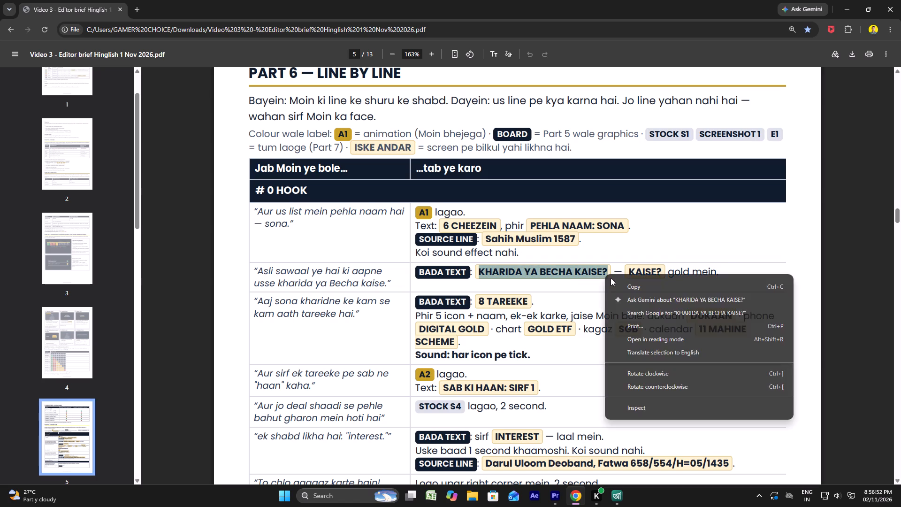
click(616, 284)
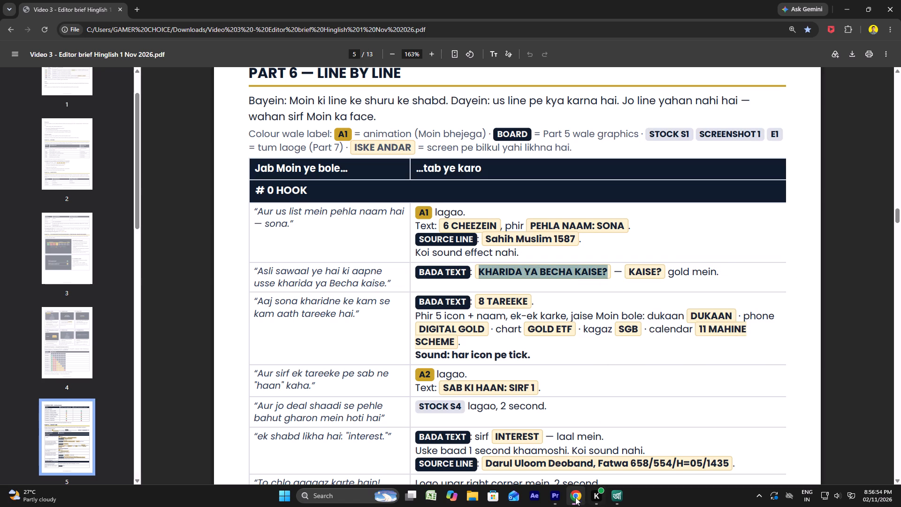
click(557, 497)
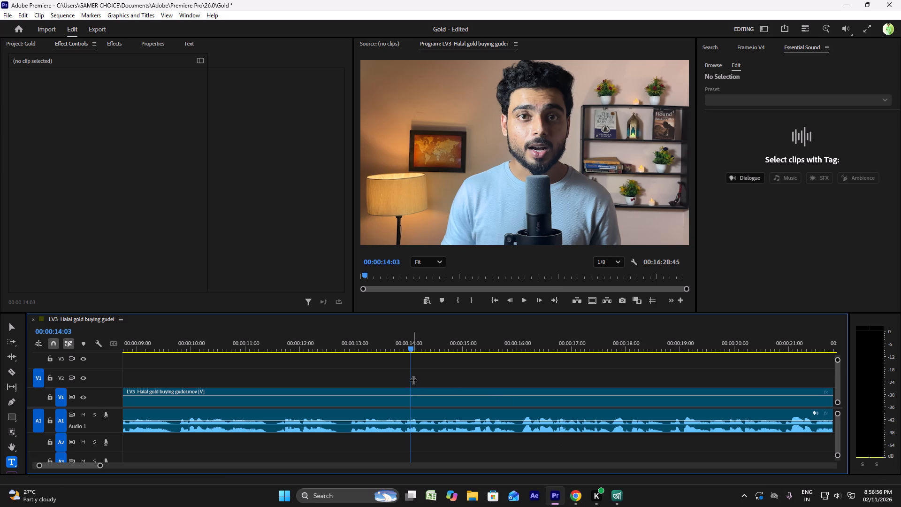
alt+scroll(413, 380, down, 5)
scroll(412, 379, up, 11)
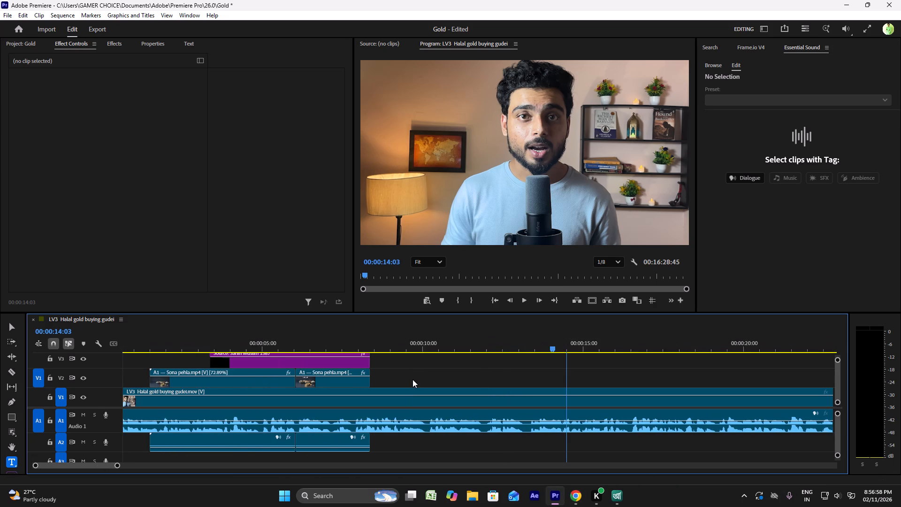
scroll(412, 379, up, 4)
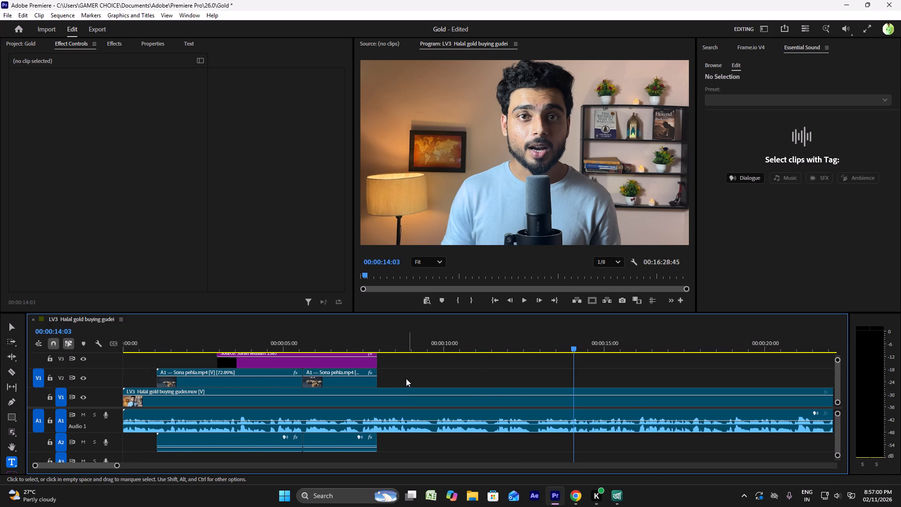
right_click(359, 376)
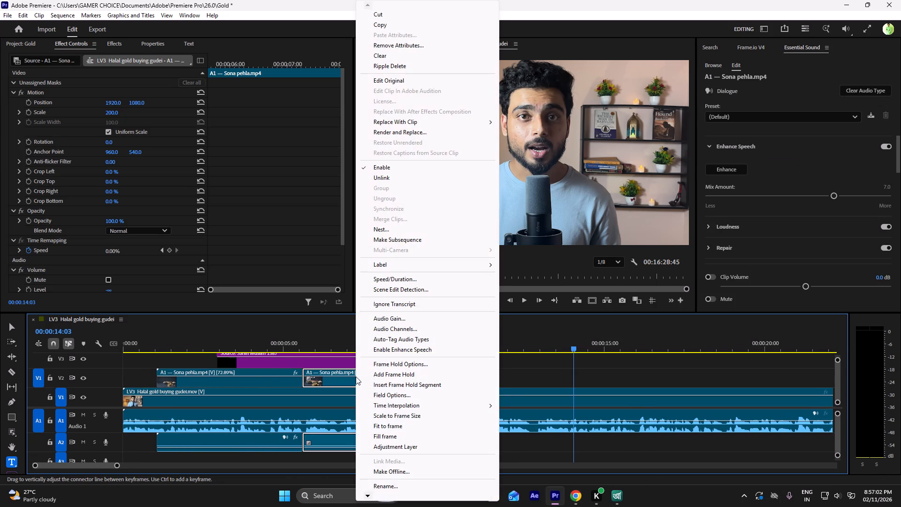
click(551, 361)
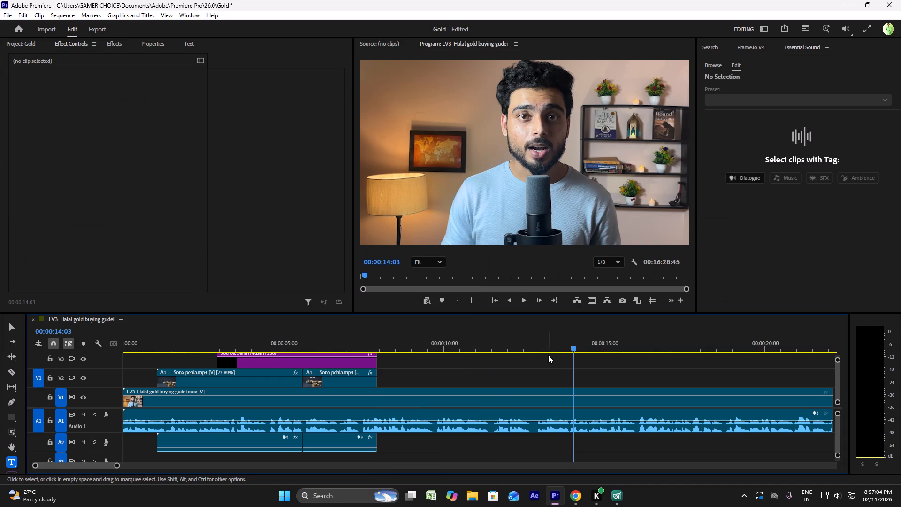
In a new Chrome tab, search YouTube for "how save preset created in premiere pro".
click(580, 497)
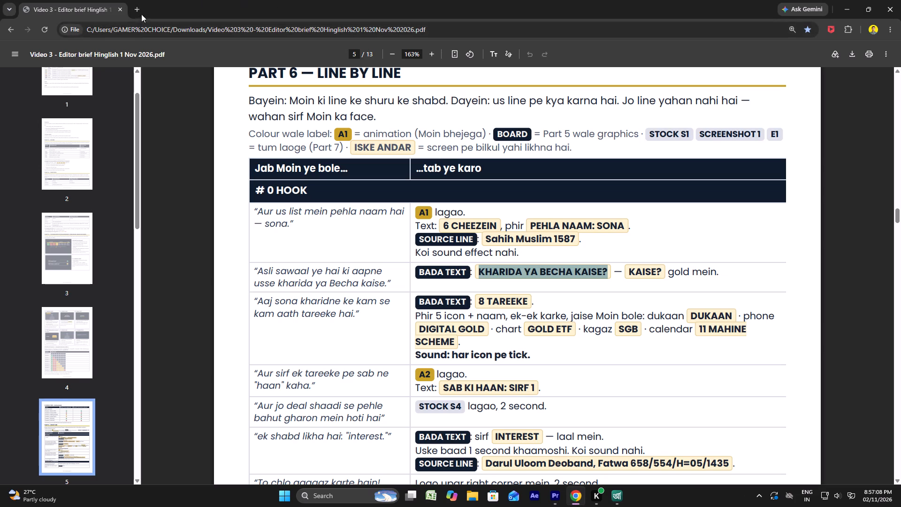
click(141, 10)
click(422, 46)
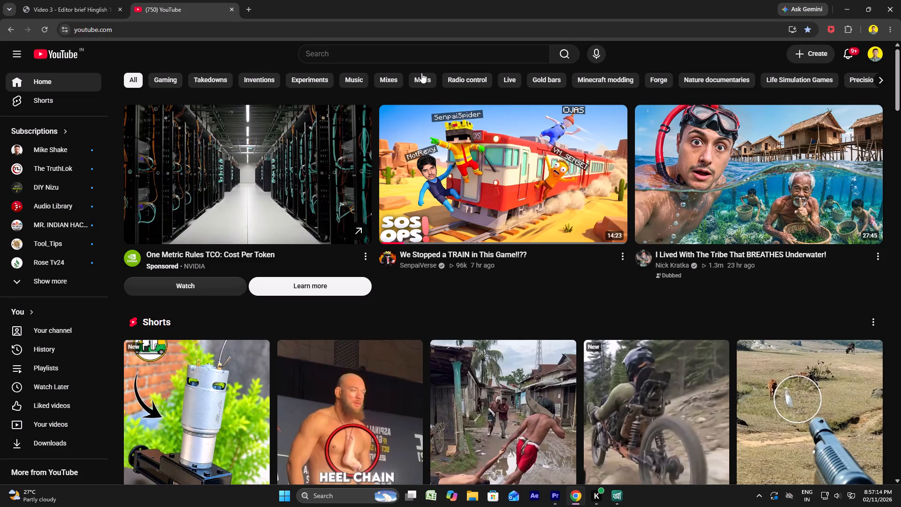
click(383, 52)
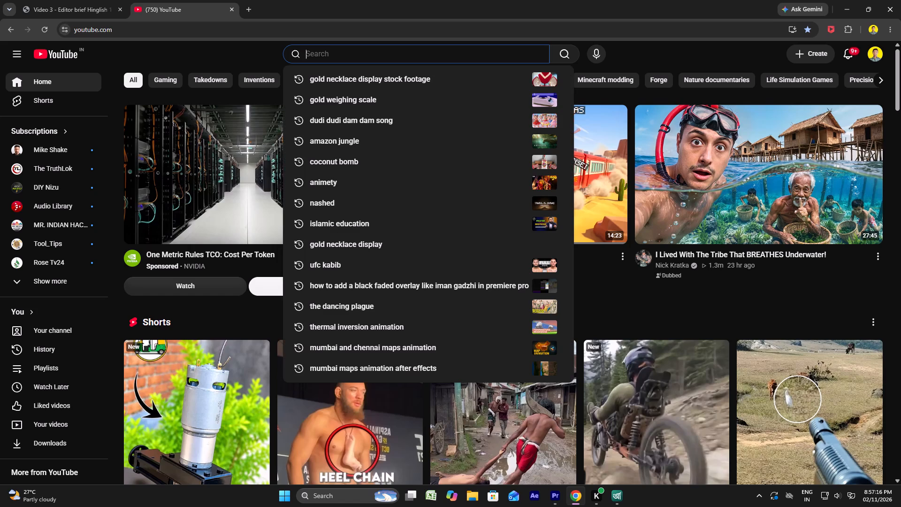
text(ho)
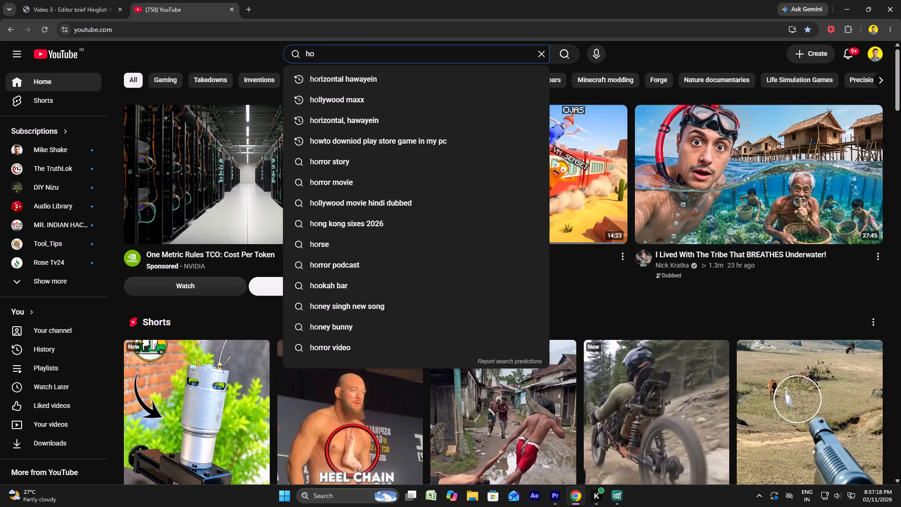
text(w)
key(space)
text(sa)
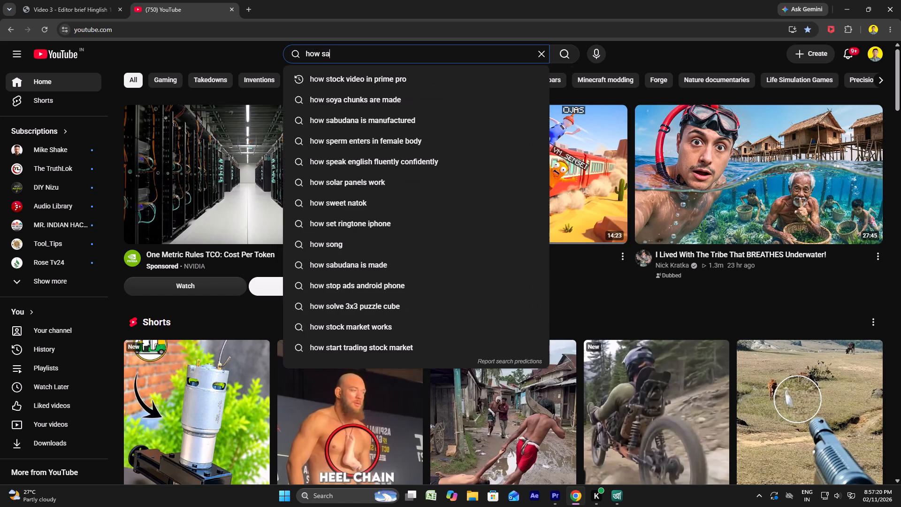
text(ve)
key(space)
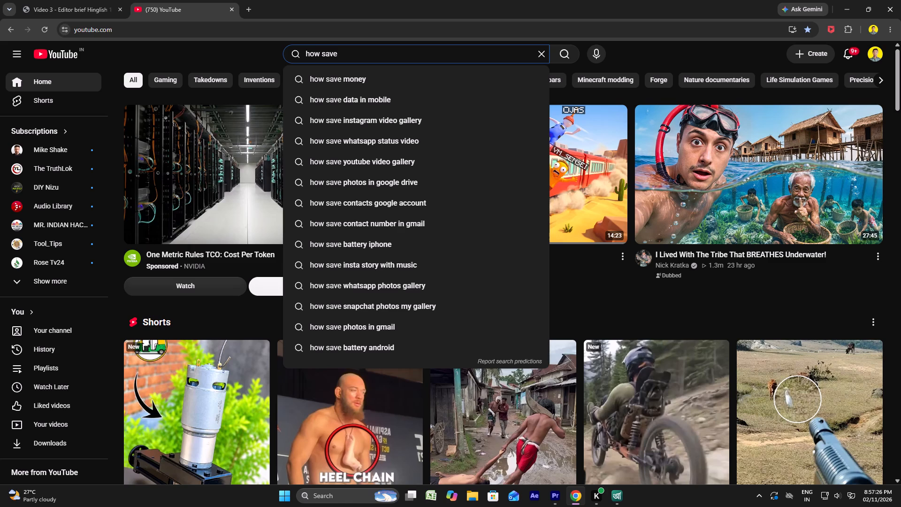
text(pr)
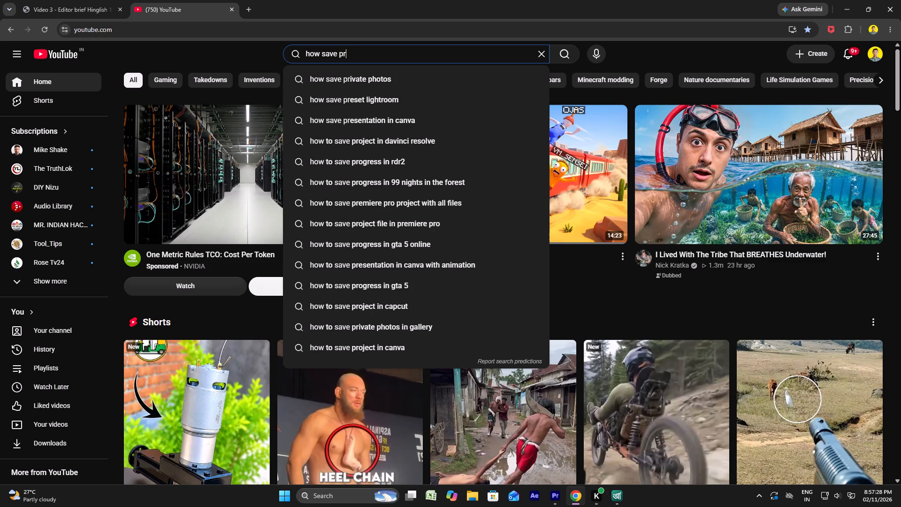
key(e)
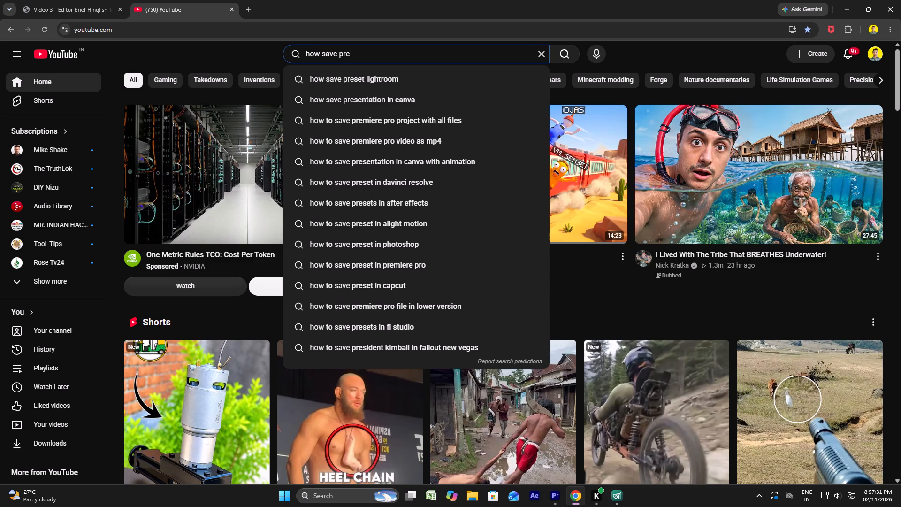
text(set)
key(space)
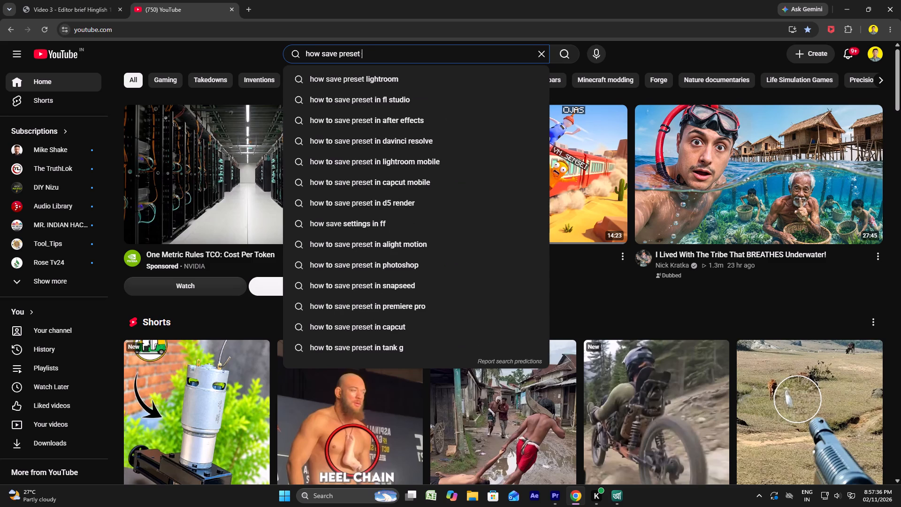
text(cre)
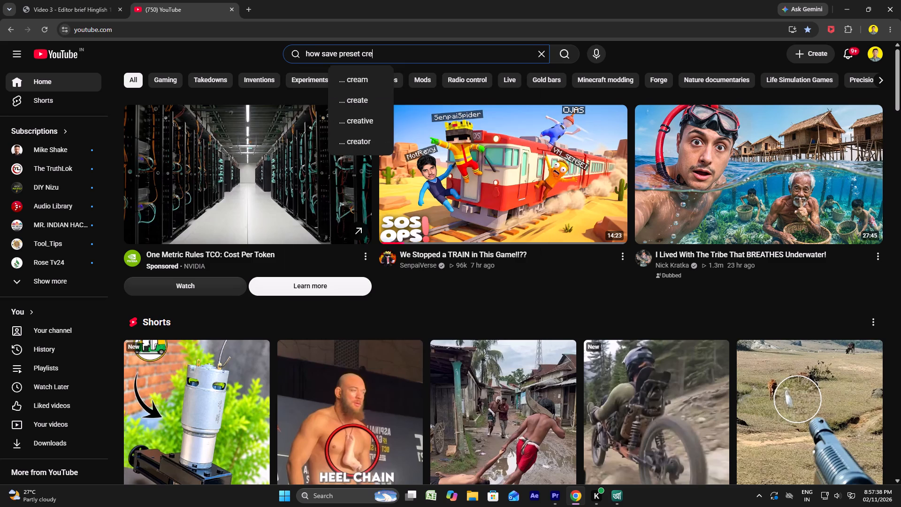
key(a)
text(ted)
key(space)
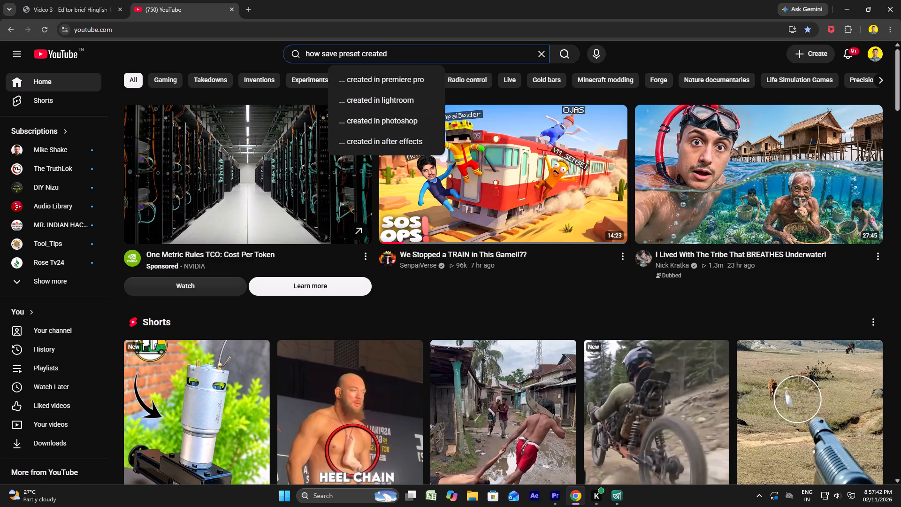
click(392, 84)
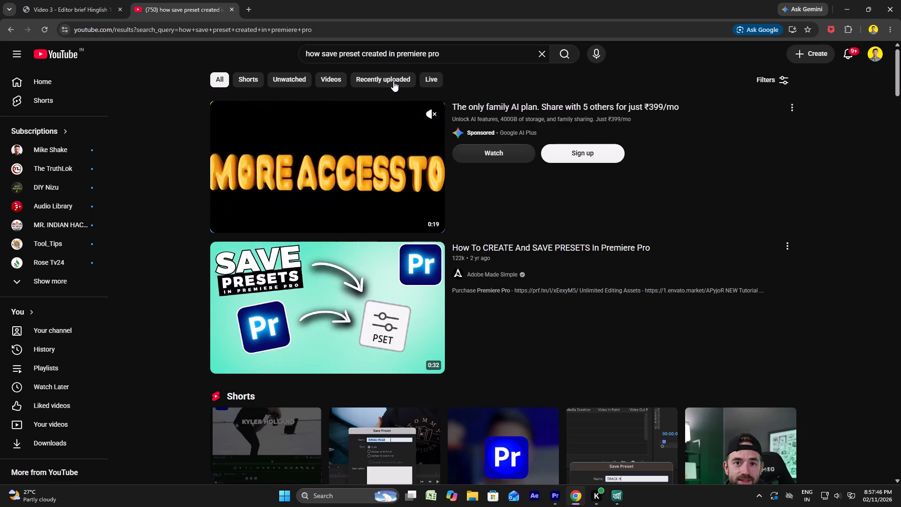
Watch the Adobe Made Simple tutorial "How To CREATE And SAVE PRESETS In Premiere Pro", skipping the ad.
click(347, 312)
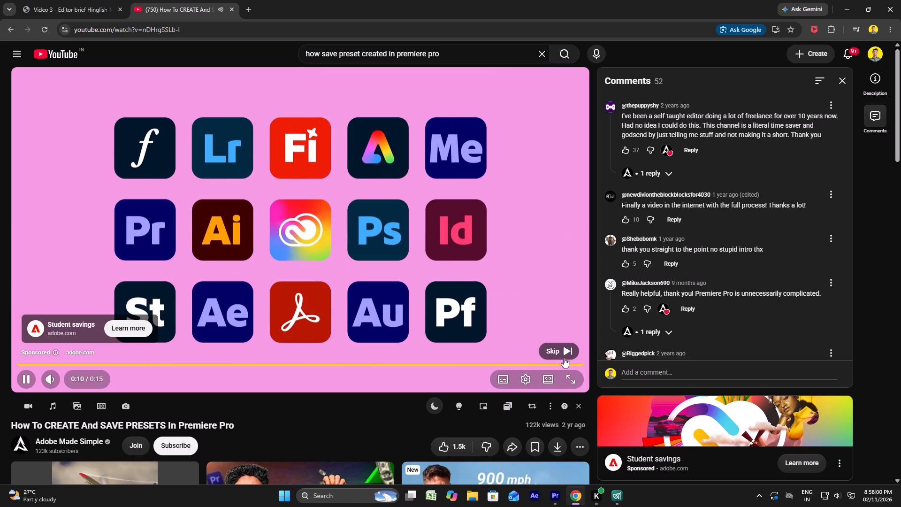
click(568, 360)
click(566, 355)
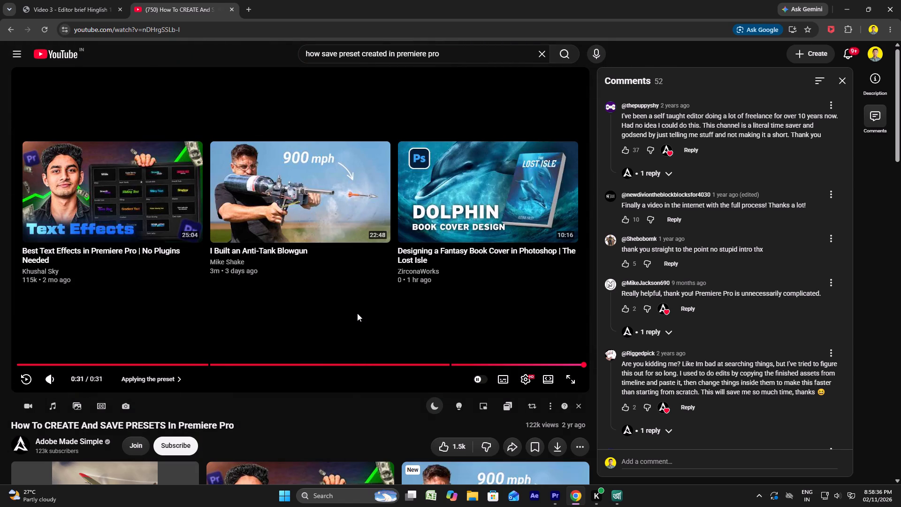
scroll(350, 325, down, 5)
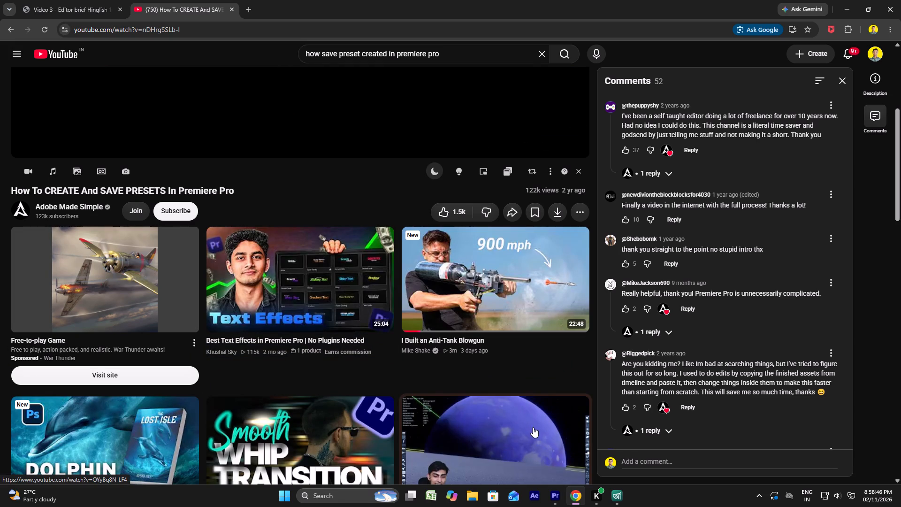
In Premiere, select the "Source: Sahih Muslim 1587" graphic on V3 and start saving its Vector Motion effect as a preset.
click(558, 496)
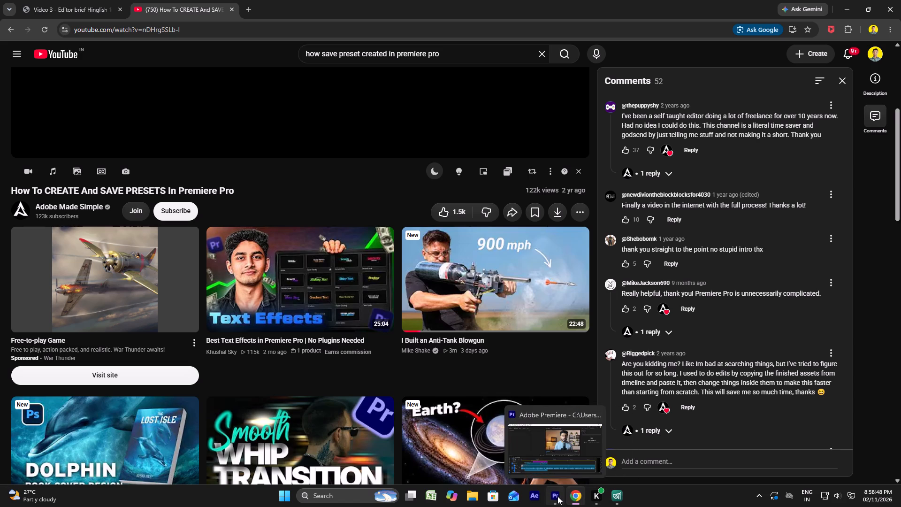
click(348, 337)
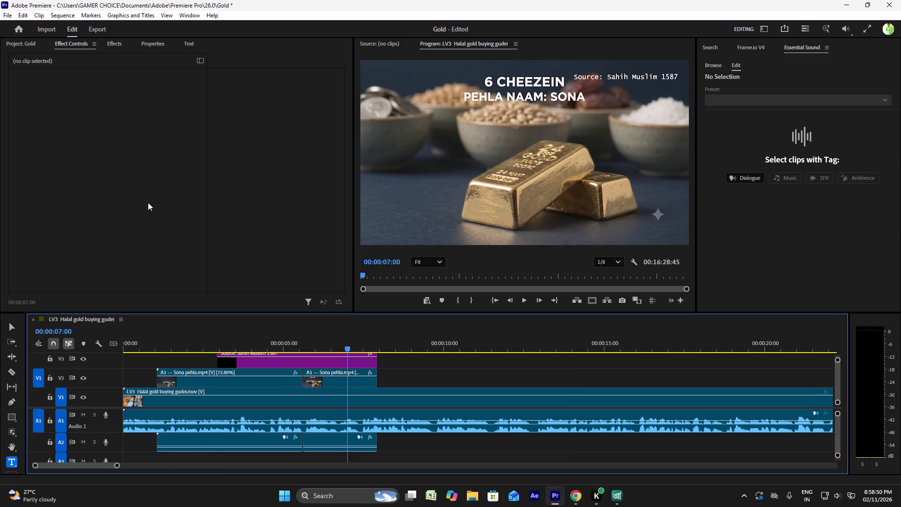
click(34, 44)
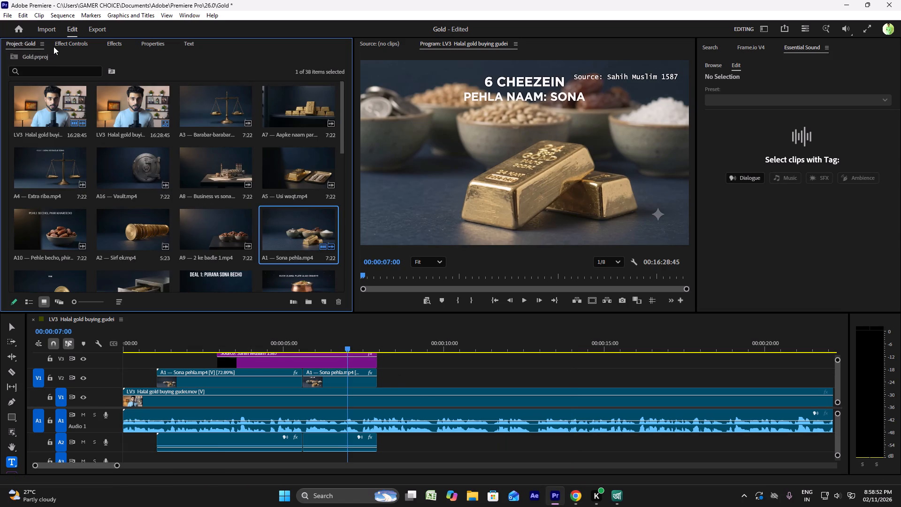
click(324, 354)
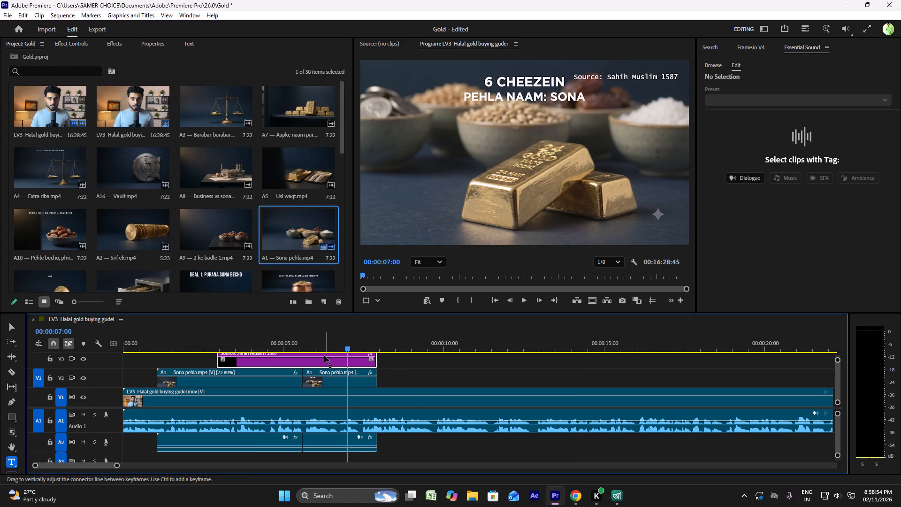
click(326, 334)
click(69, 42)
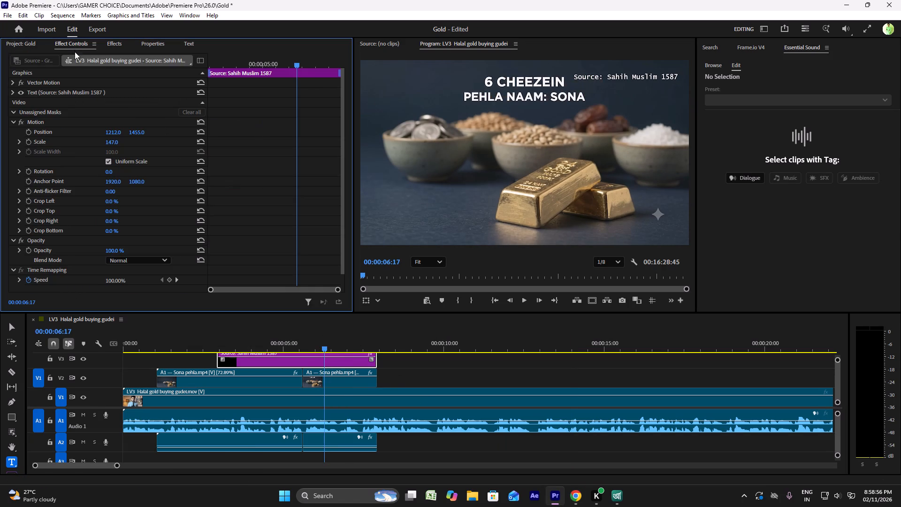
right_click(76, 63)
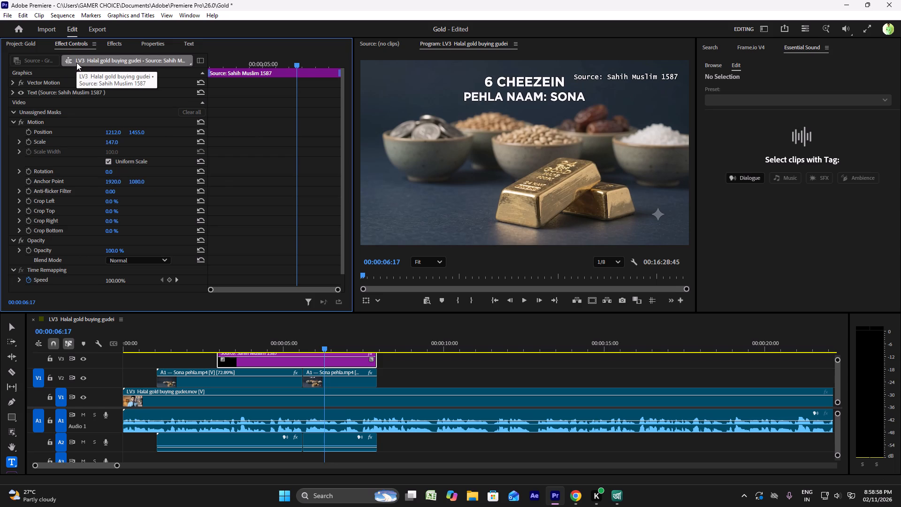
click(76, 62)
right_click(76, 62)
click(31, 62)
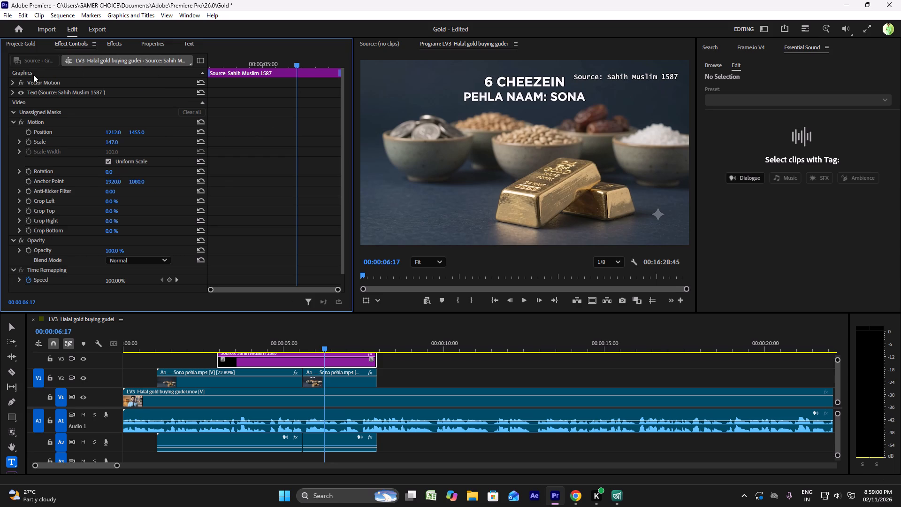
click(33, 80)
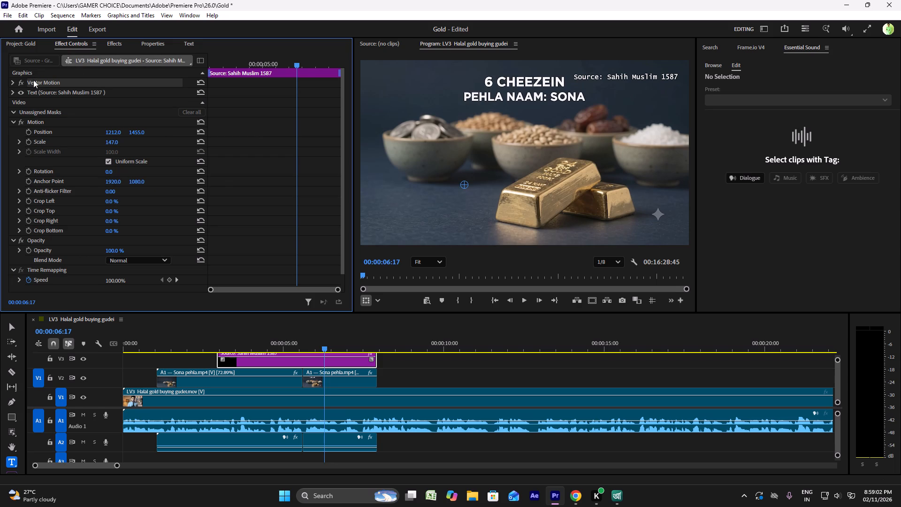
key(ctrl+c)
right_click(33, 80)
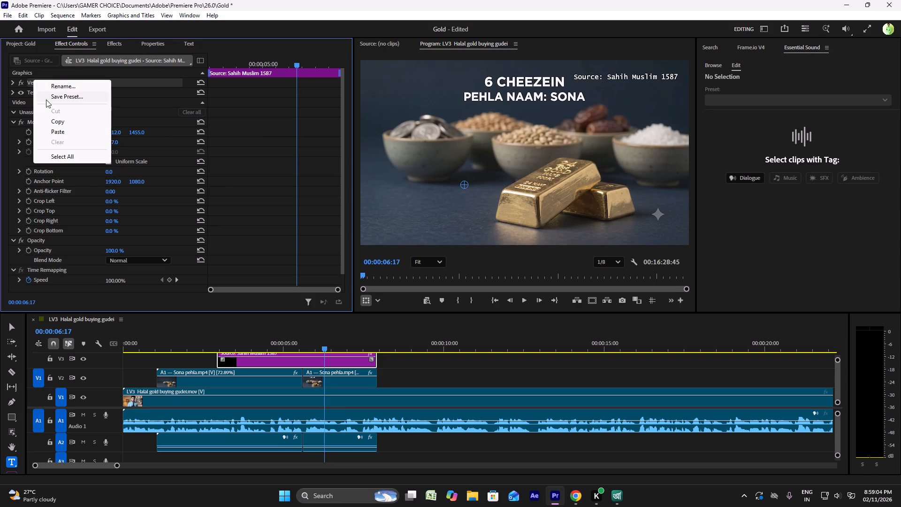
click(46, 100)
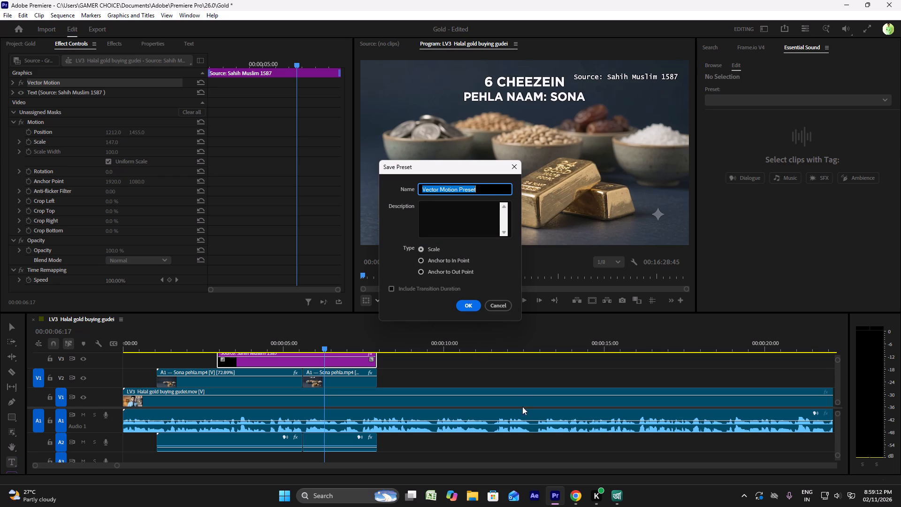
Copy the SOURCE LINE label from the first # 0 HOOK row of the brief in Chrome and return to Premiere's preset naming.
click(575, 495)
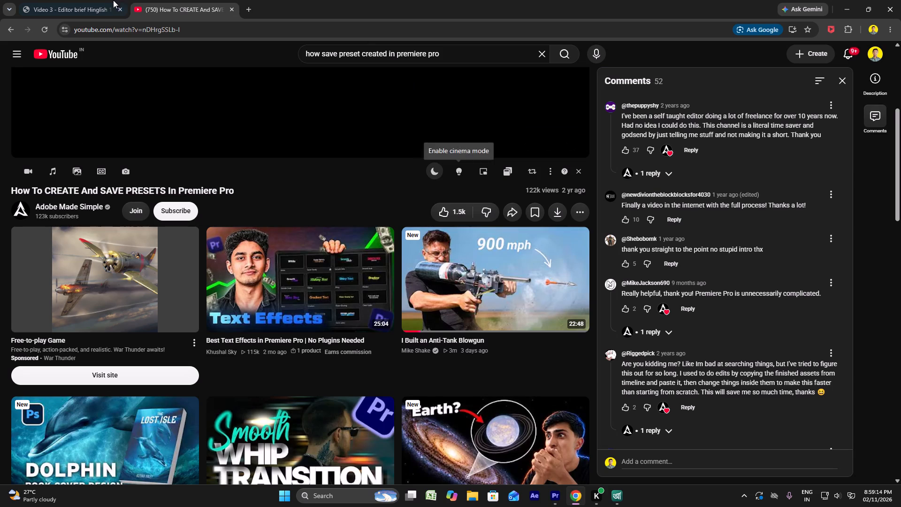
click(95, 0)
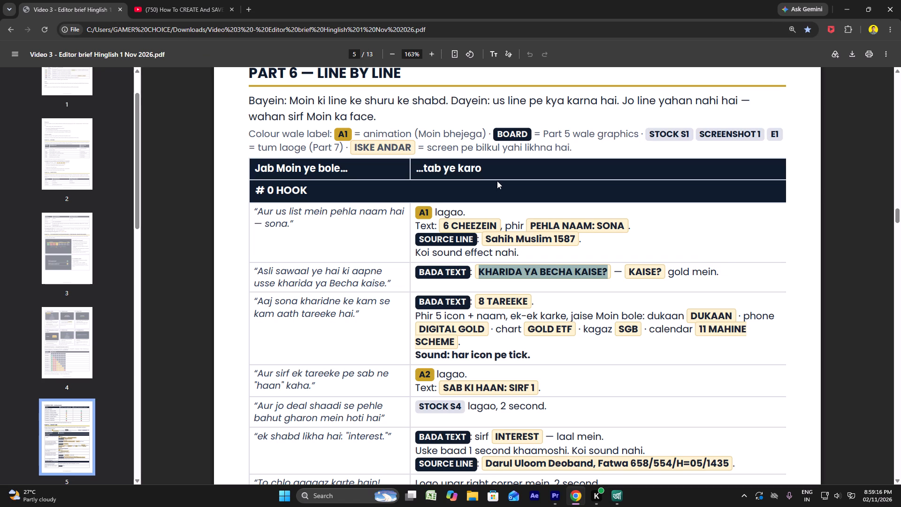
scroll(504, 198, up, 6)
scroll(505, 198, down, 6)
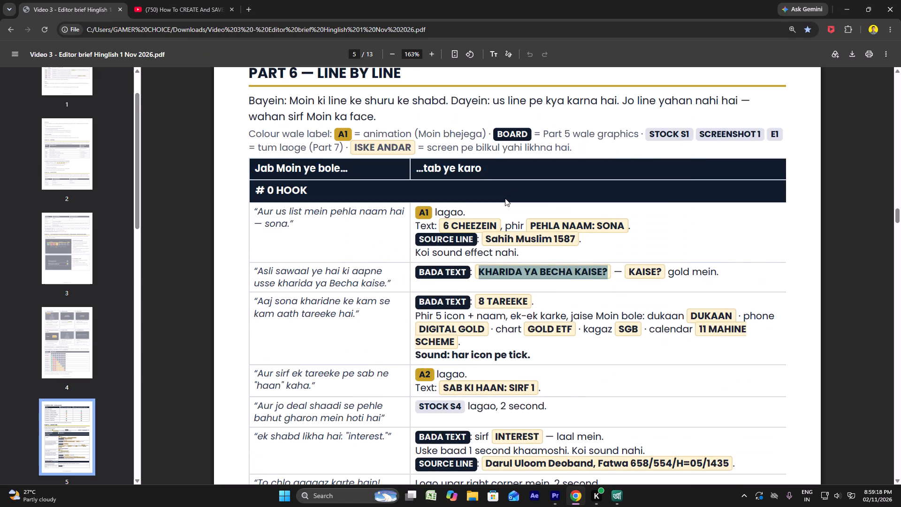
drag(474, 242, 416, 237)
right_click(419, 238)
click(442, 252)
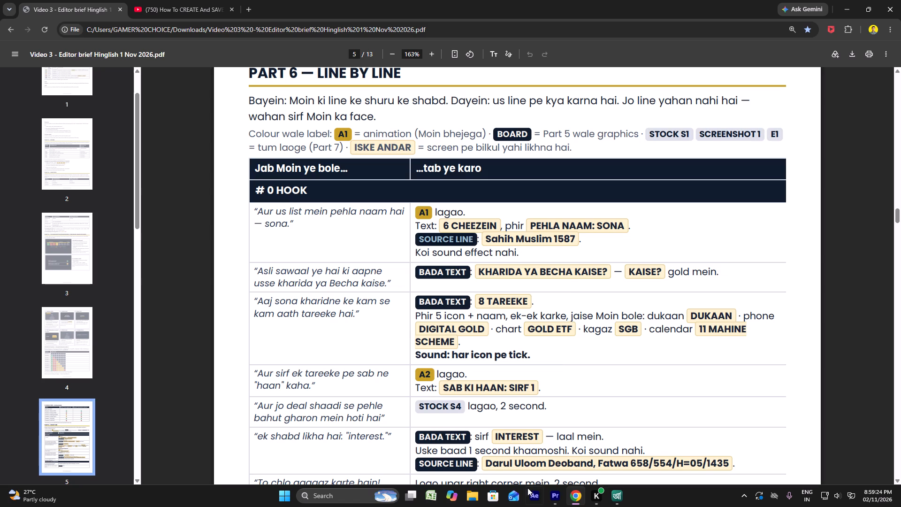
click(556, 497)
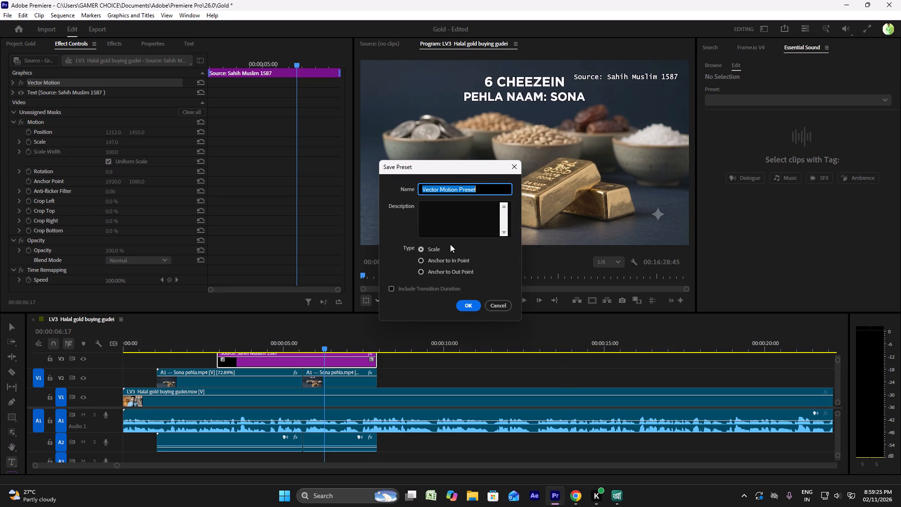
Enter SOURCE LINE as both the name and the description of the Vector Motion preset.
key(ctrl+v)
click(431, 211)
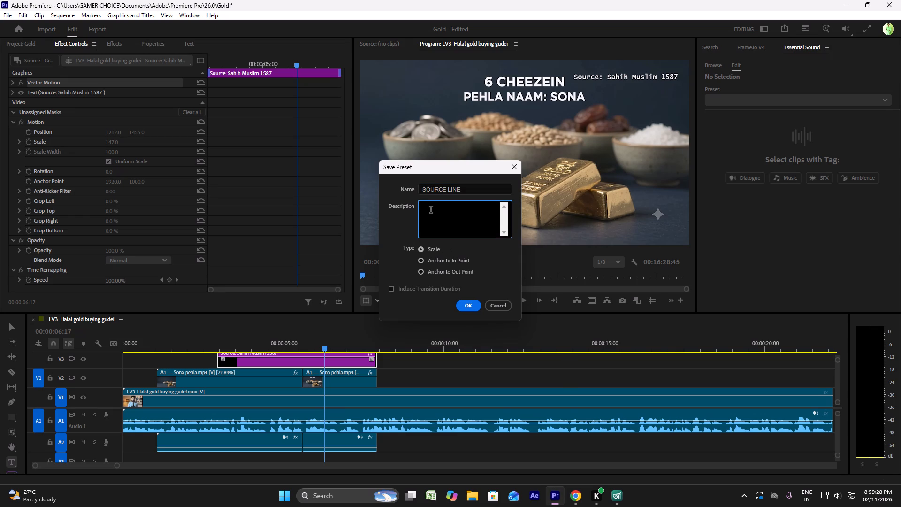
key(ctrl+v)
Replay the preset-saving part of the YouTube tutorial in Chrome, pause it, and return to Premiere.
click(579, 494)
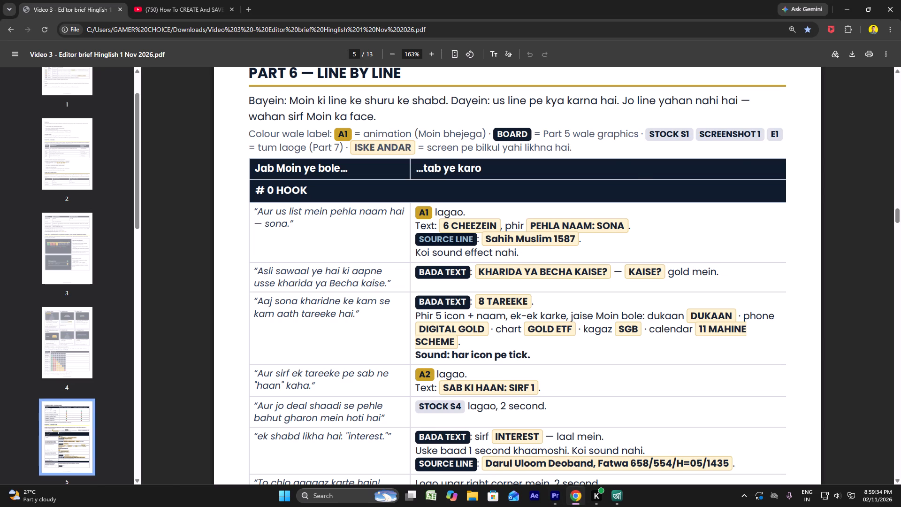
click(153, 8)
scroll(257, 129, up, 4)
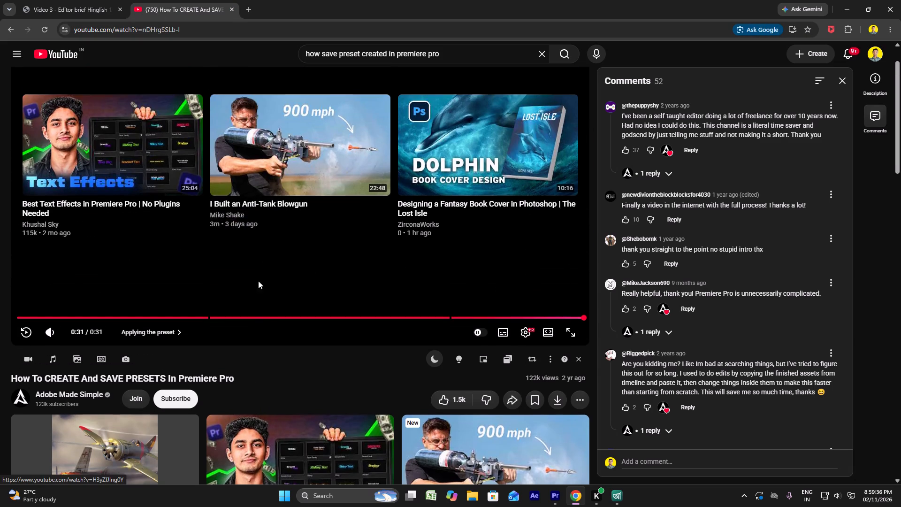
click(241, 315)
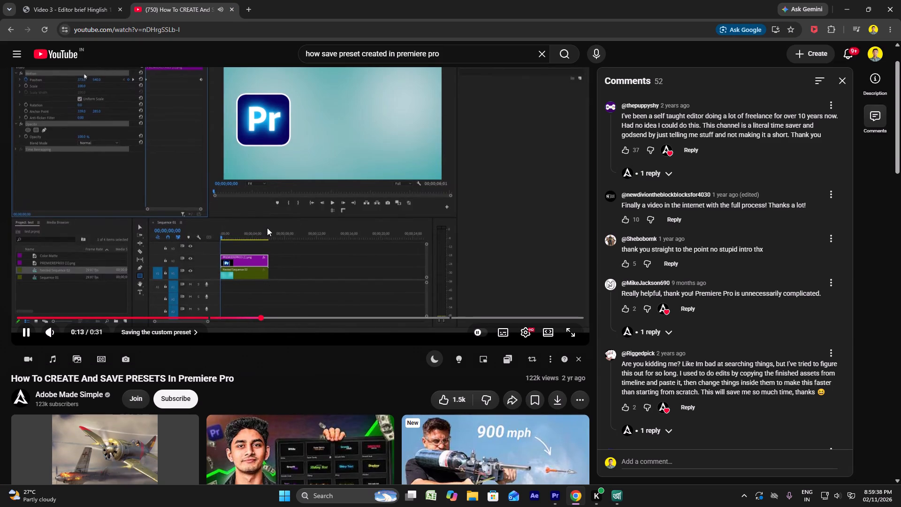
scroll(267, 227, up, 3)
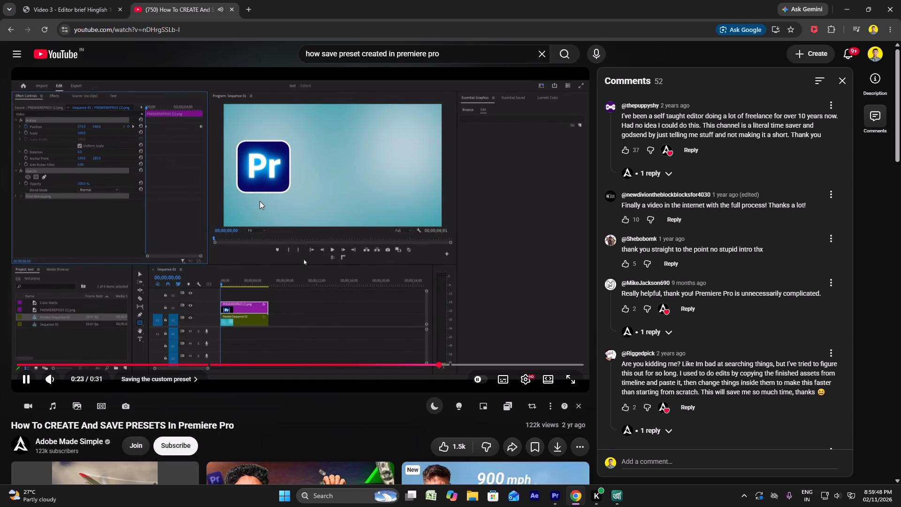
click(419, 277)
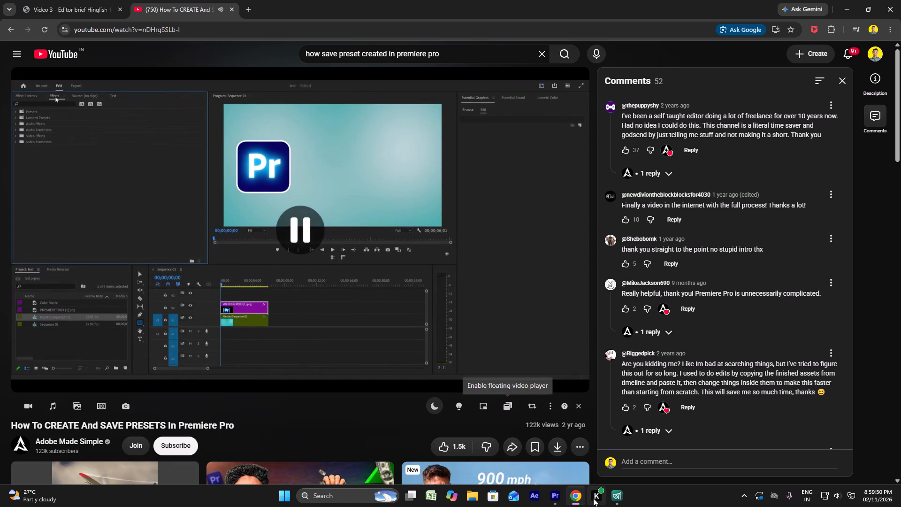
click(552, 495)
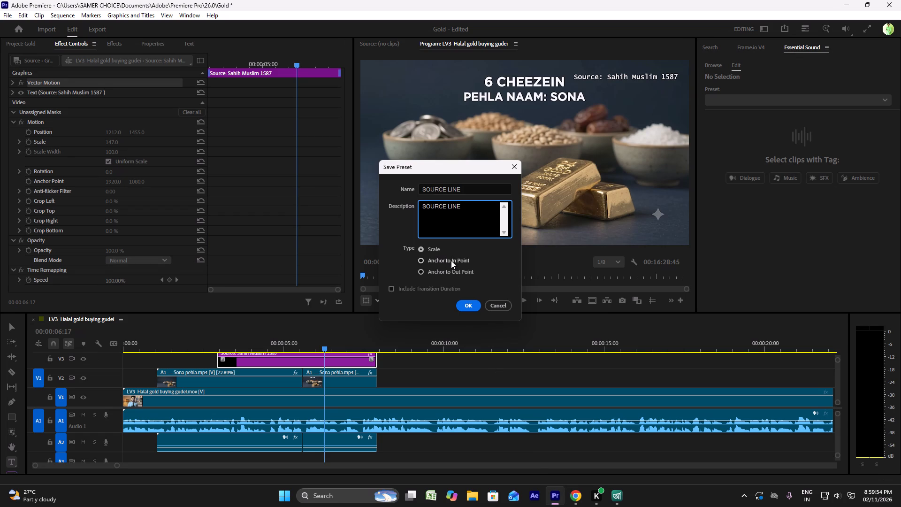
Set the preset's type to Anchor to In Point and save it.
click(451, 261)
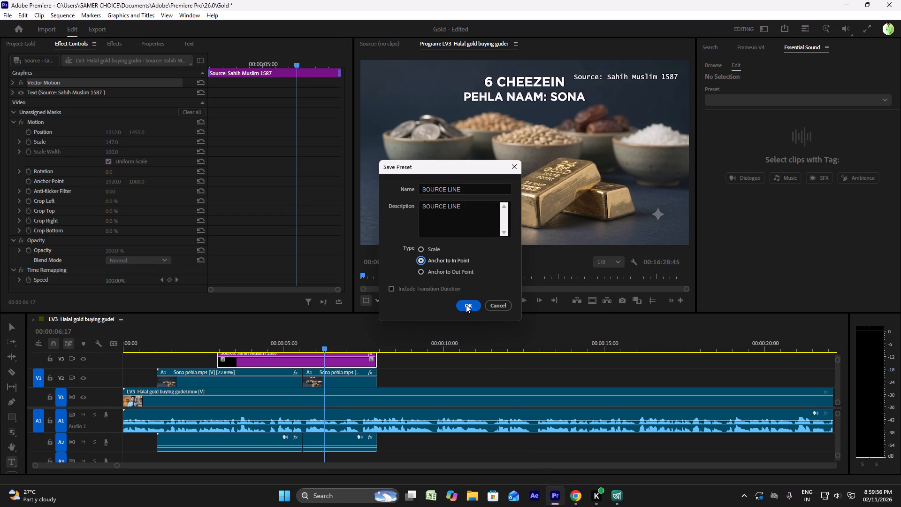
click(466, 305)
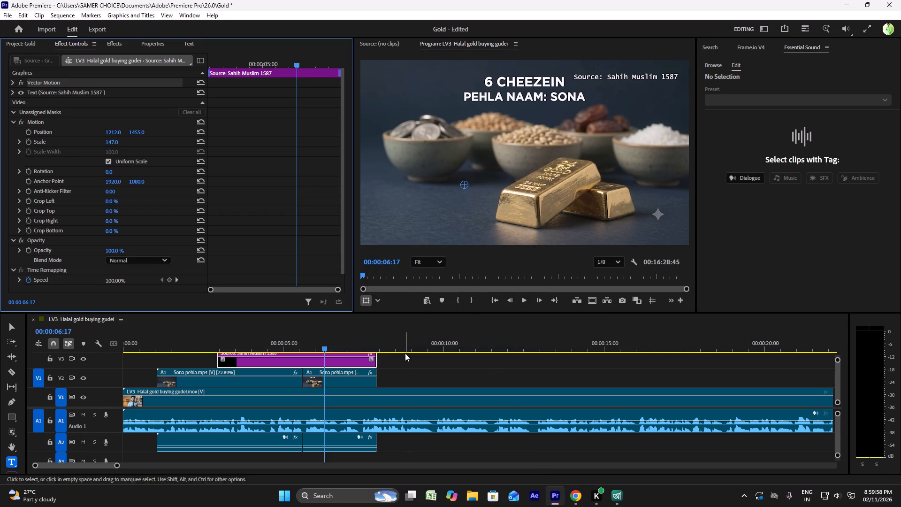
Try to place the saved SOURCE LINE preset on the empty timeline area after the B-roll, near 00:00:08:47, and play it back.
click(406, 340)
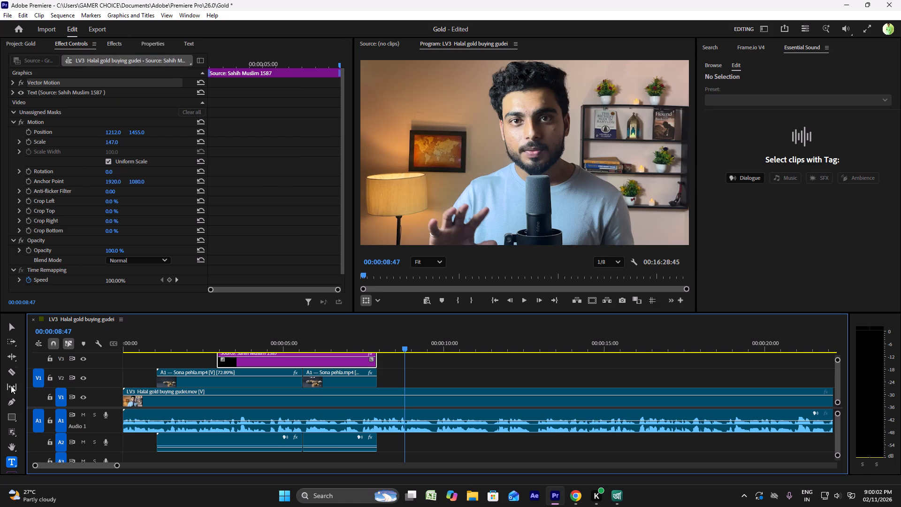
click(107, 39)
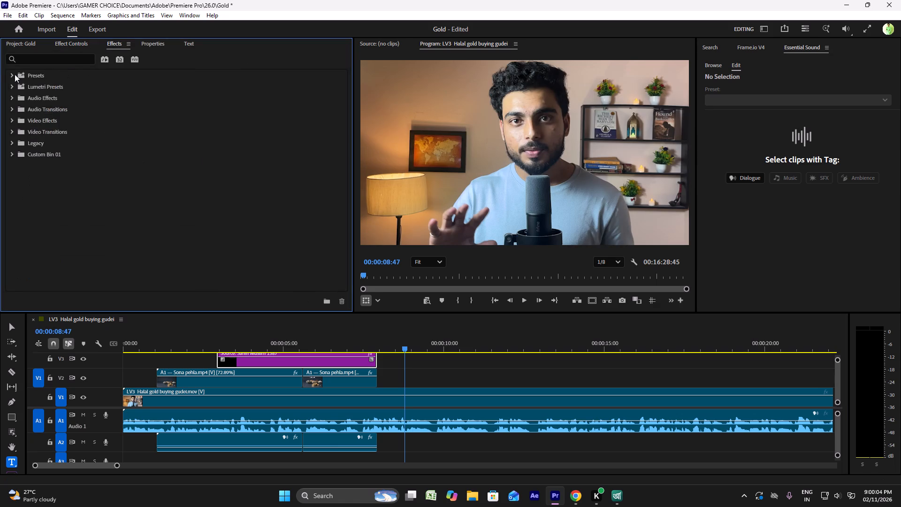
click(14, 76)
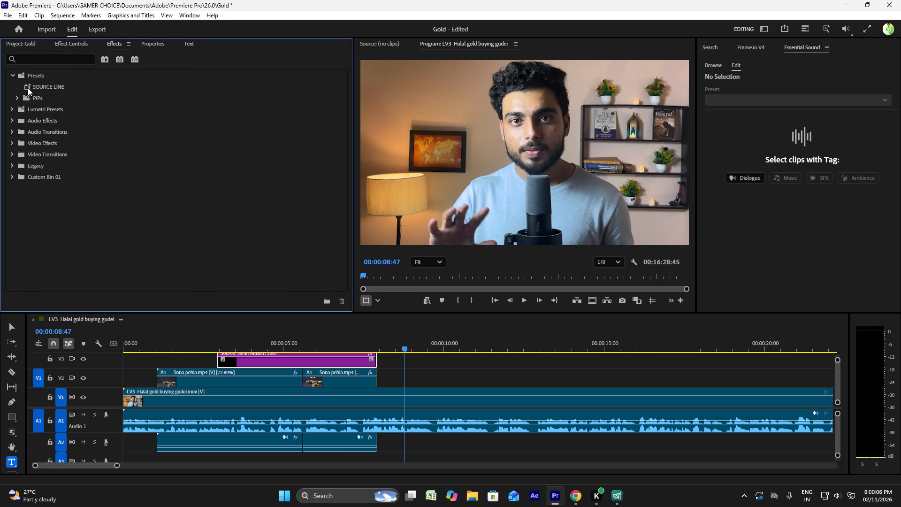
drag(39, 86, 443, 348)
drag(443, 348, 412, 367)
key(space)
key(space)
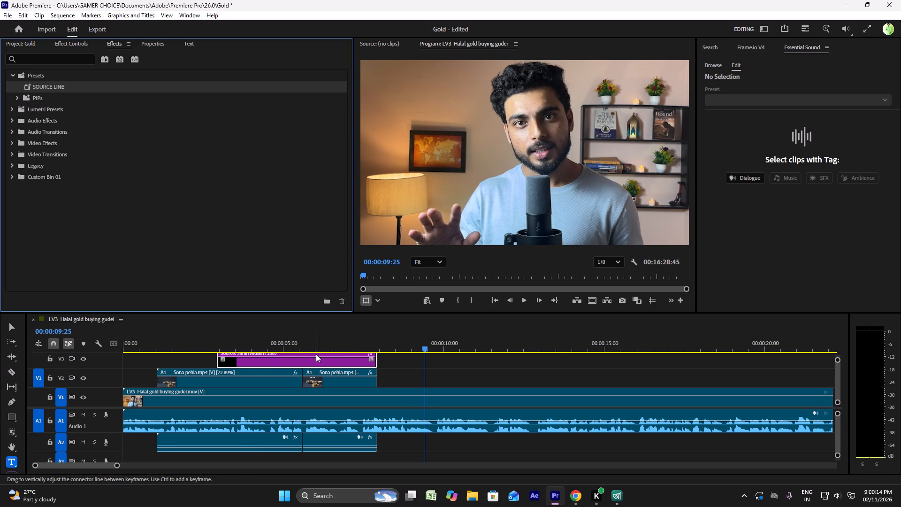
Copy the "Source: Sahih Muslim 1587" graphic, paste it on V3 at 00:00:09:02, and play back the pasted copy.
key(ctrl+c)
ctrl+click(413, 340)
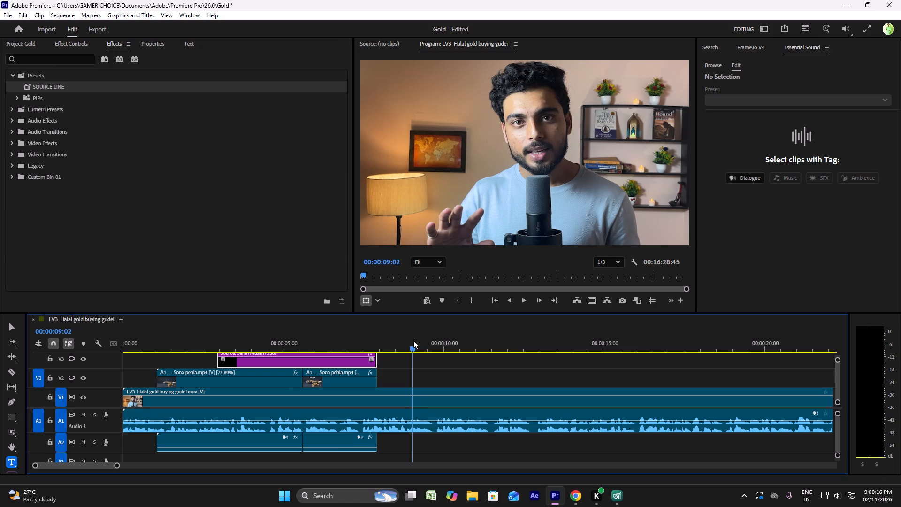
key(ctrl+v)
key(ctrl+v)
key(ctrl+v)
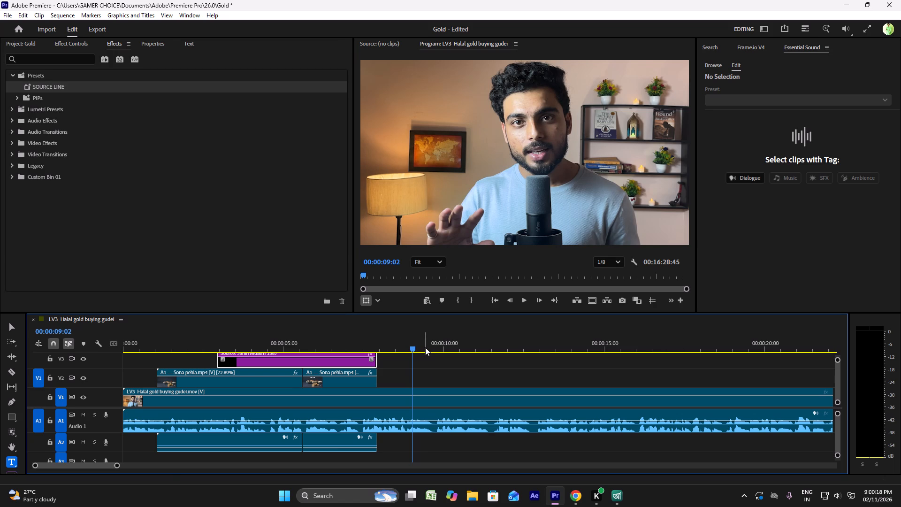
key(ctrl+v)
right_click(358, 354)
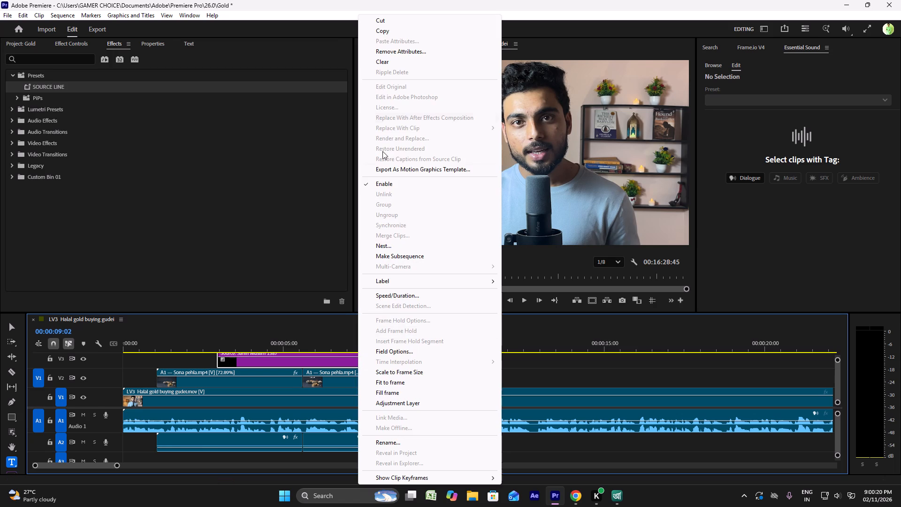
click(381, 35)
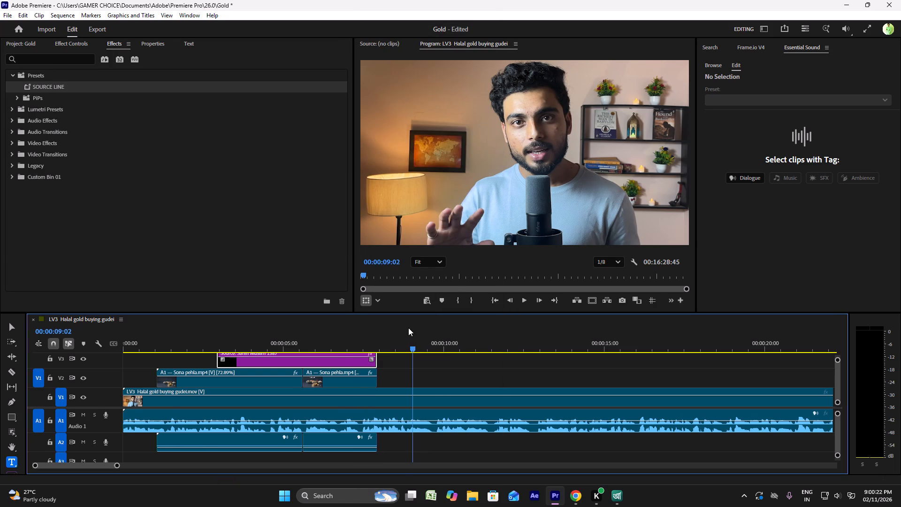
key(ctrl+v)
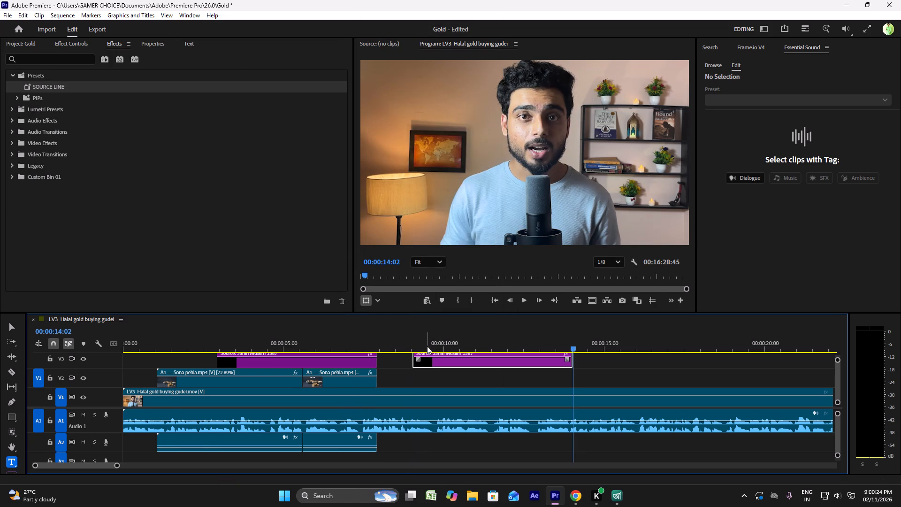
click(401, 344)
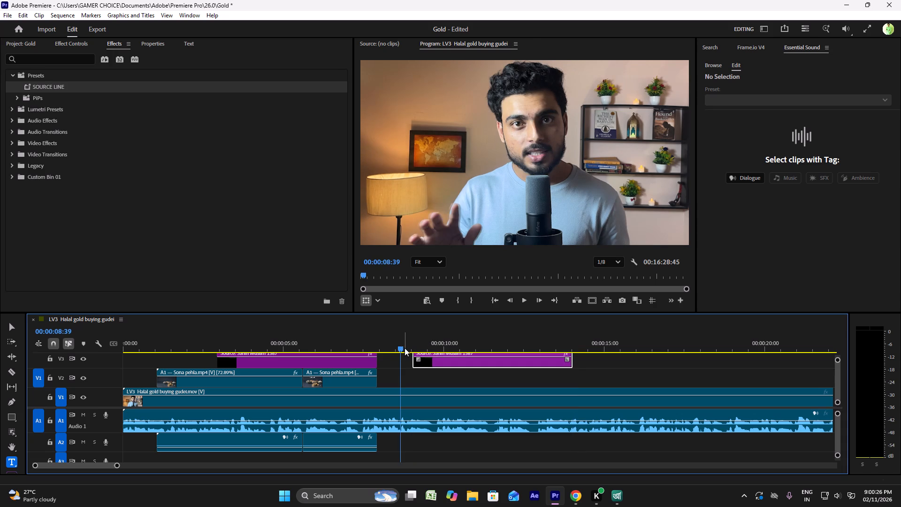
key(space)
key(space)
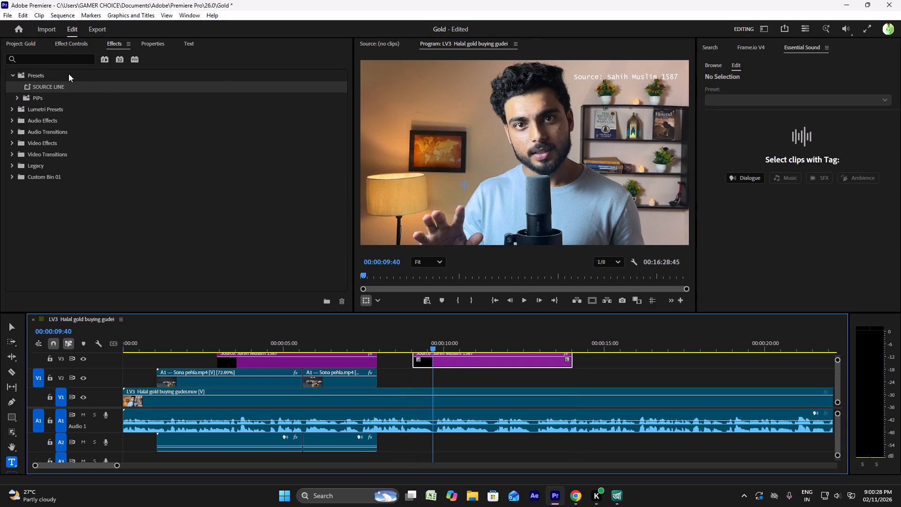
Shift the pasted graphic horizontally by changing its Motion Position X to about 2050.
click(58, 45)
drag(111, 131, 111, 131)
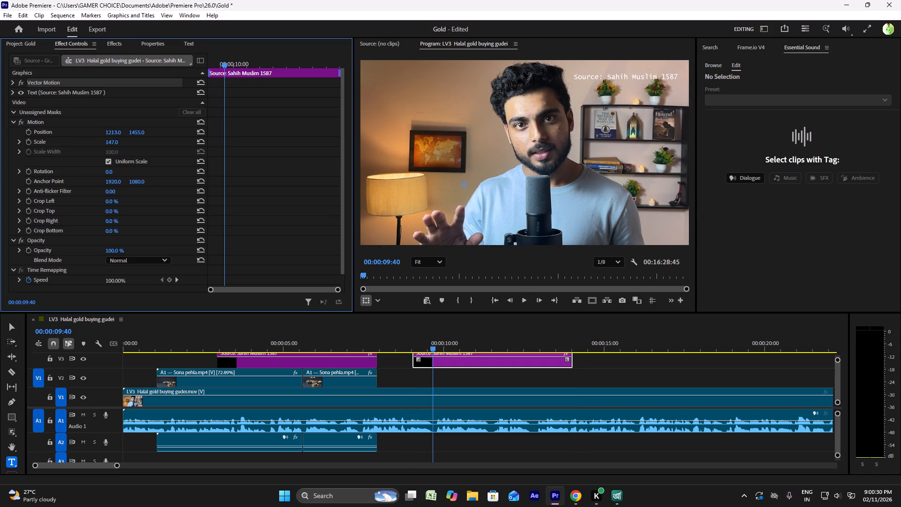
drag(111, 131, 504, 129)
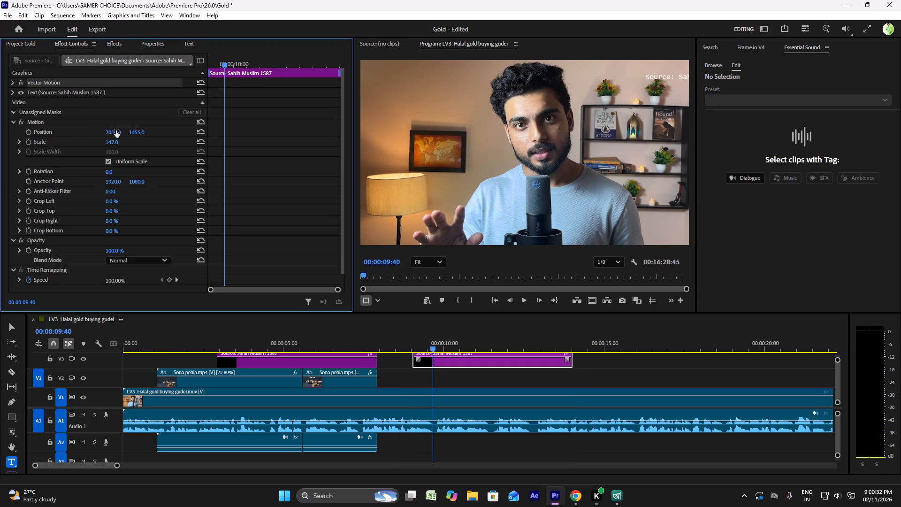
Apply the SOURCE LINE preset to the pasted source graphic on V3 and play it back from 00:00:08:45.
click(110, 43)
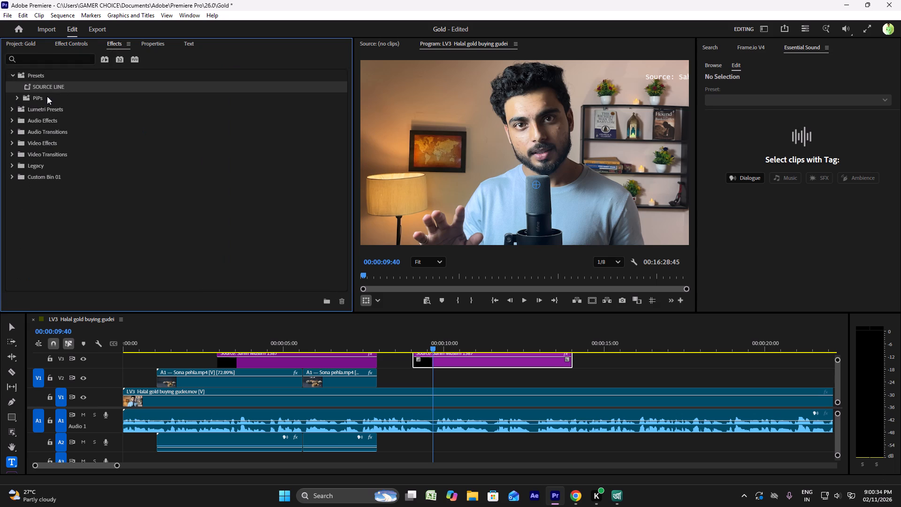
drag(43, 89, 443, 362)
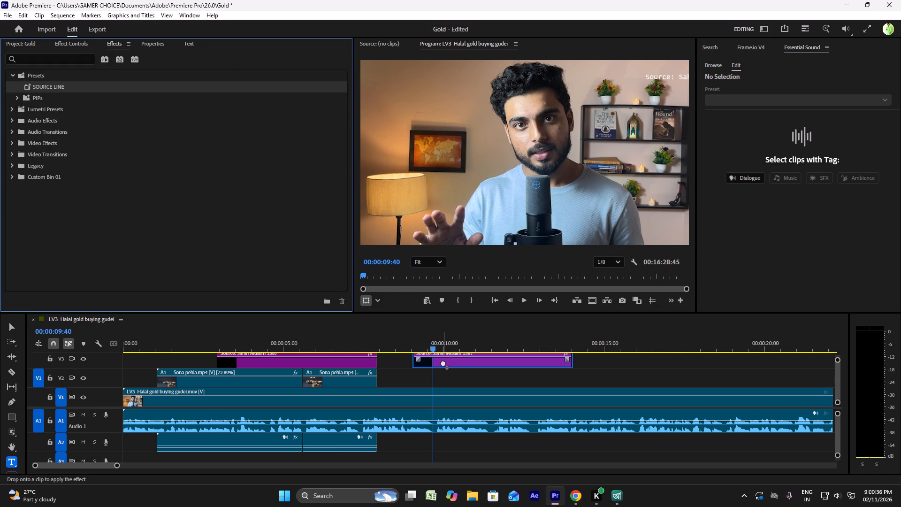
drag(443, 362, 444, 362)
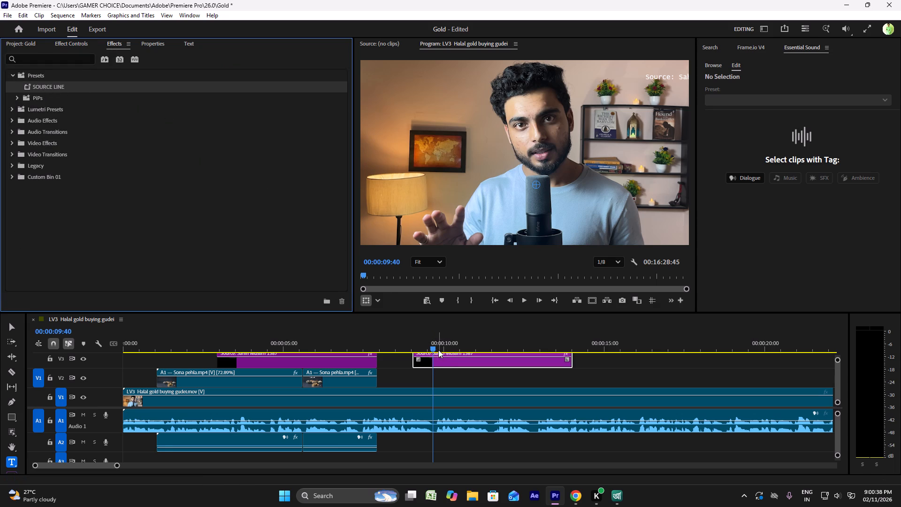
click(404, 346)
key(space)
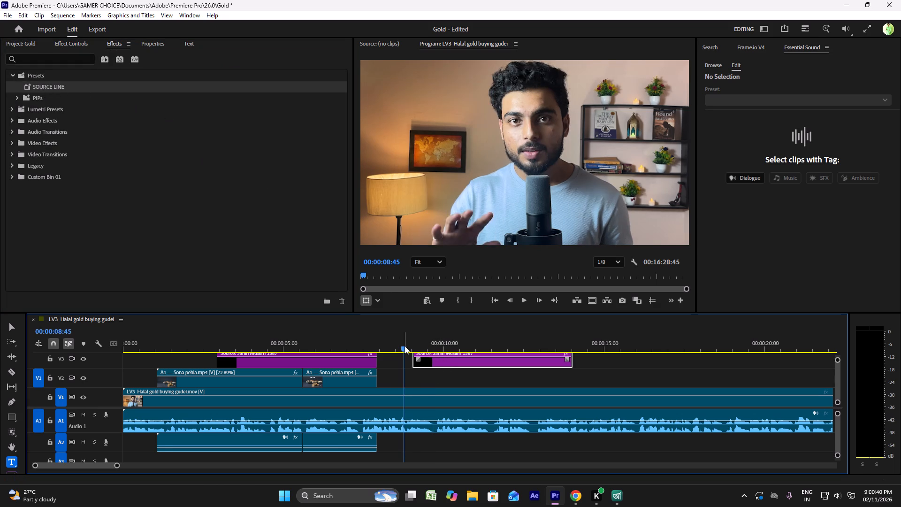
key(space)
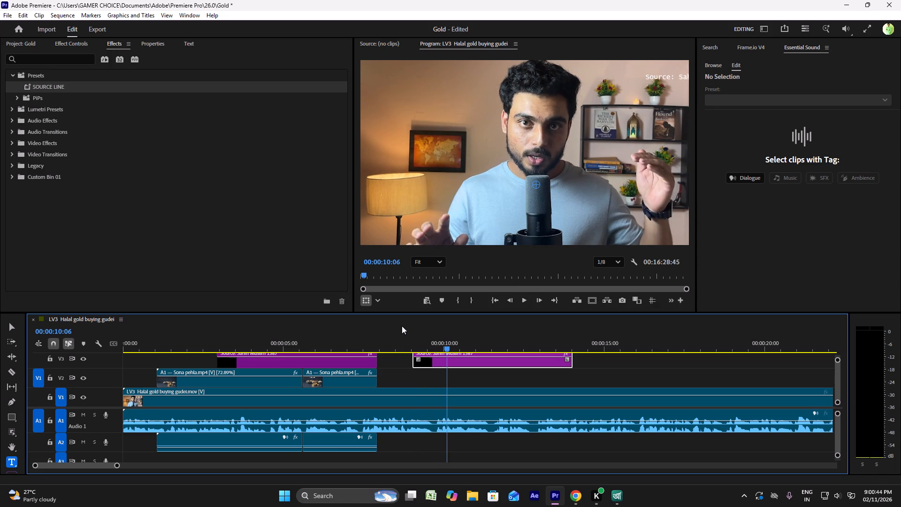
Open the SOURCE LINE preset's properties to review its settings and close them without changes.
triple_click(58, 87)
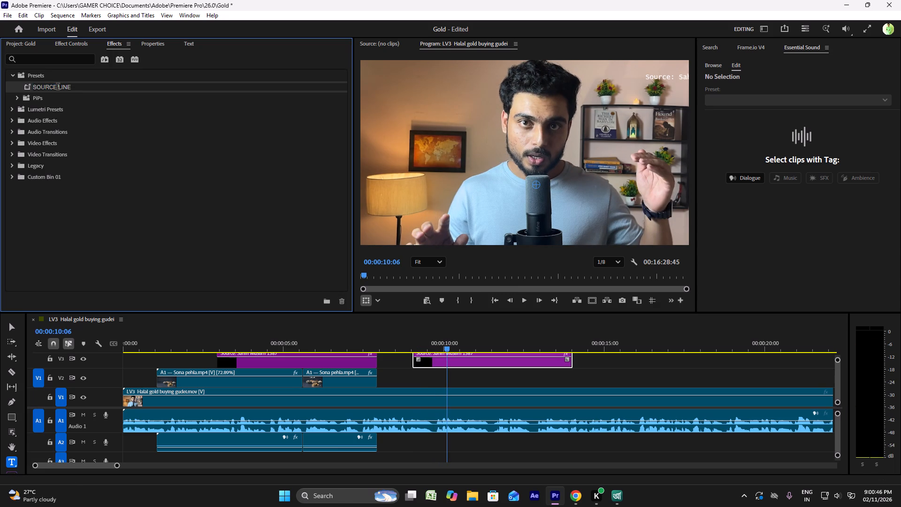
click(94, 92)
click(74, 207)
triple_click(36, 86)
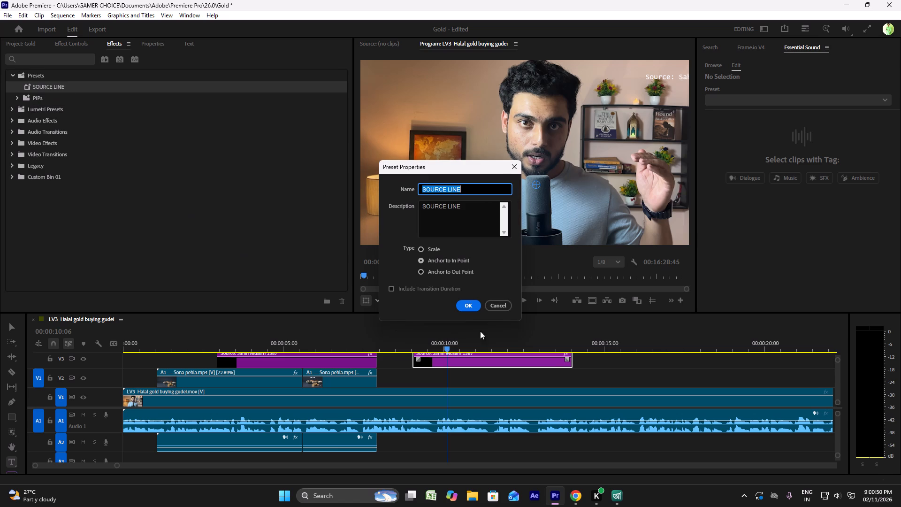
click(461, 302)
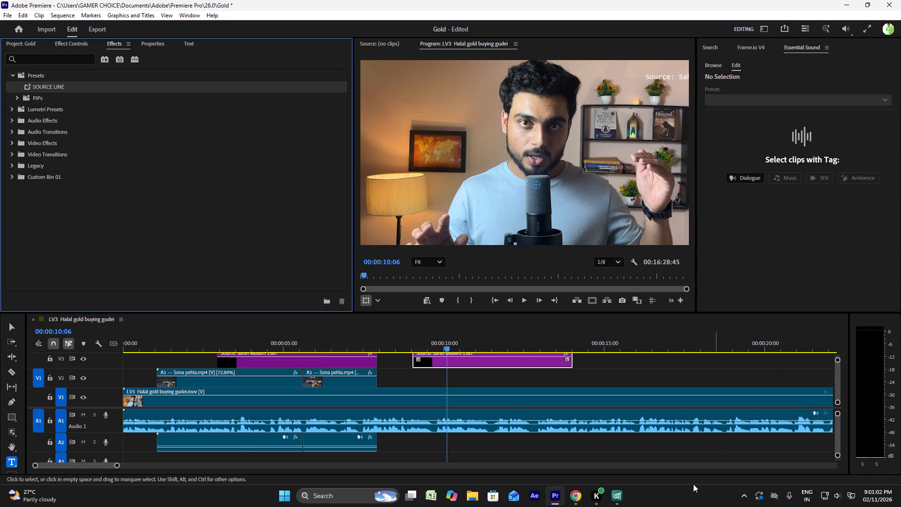
Switch to Chrome, resume the "How To CREATE And SAVE PRESETS In Premiere Pro" video and look through its suggested videos.
click(567, 499)
click(364, 220)
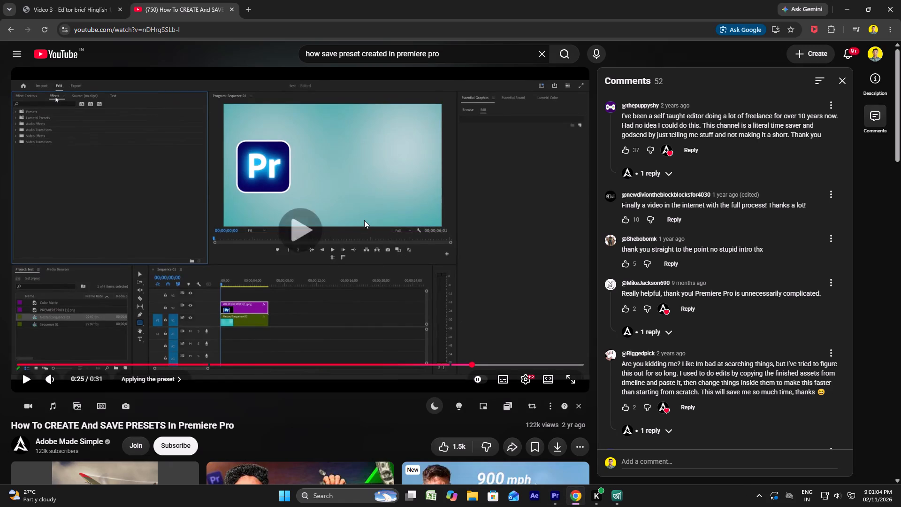
scroll(366, 222, down, 4)
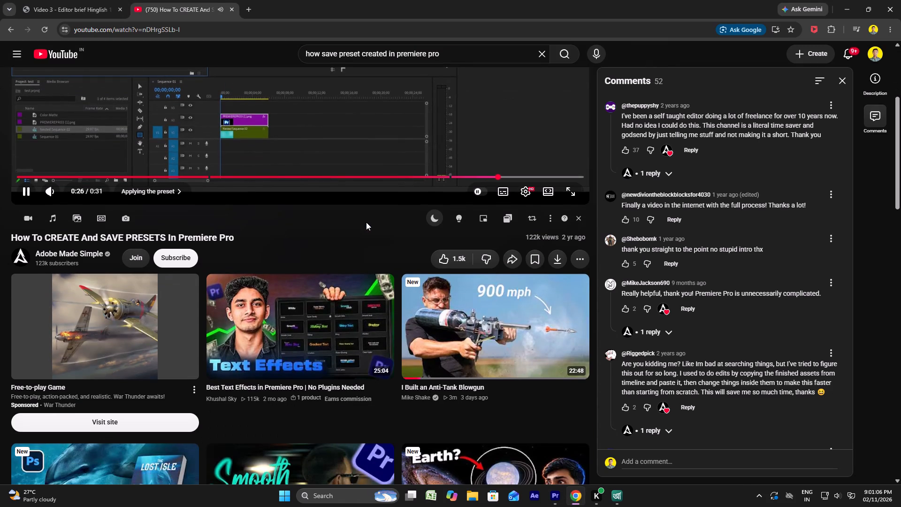
scroll(366, 222, down, 3)
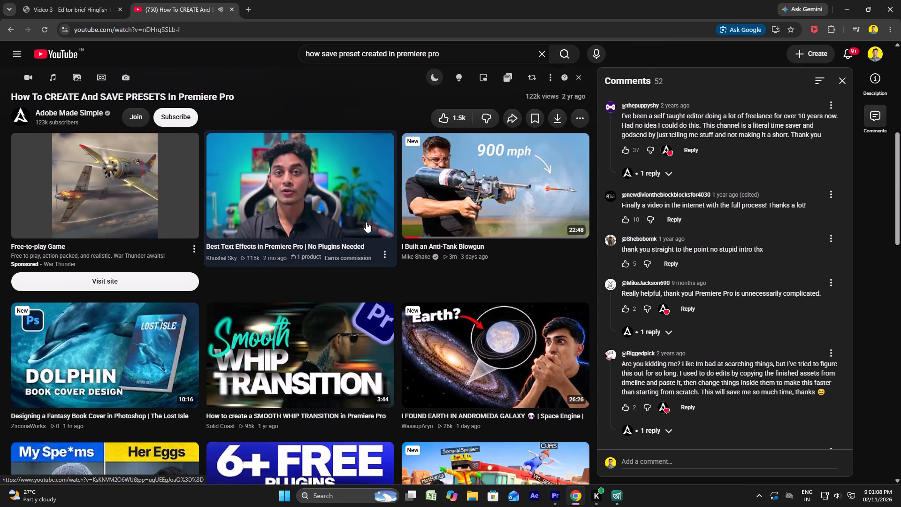
scroll(366, 222, up, 9)
Browse the YouTube search results for another preset tutorial and open Adobe Video's "How to create Custom Presets in Premiere Pro".
click(367, 222)
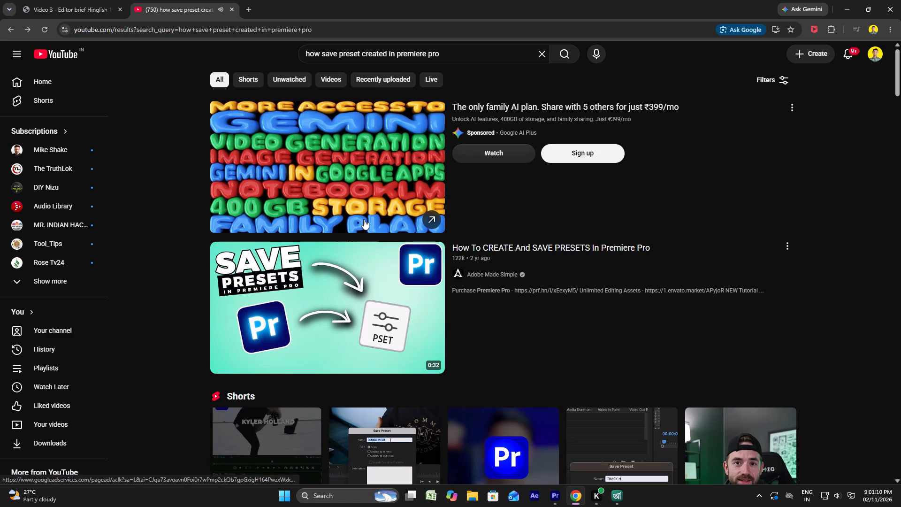
scroll(364, 219, down, 8)
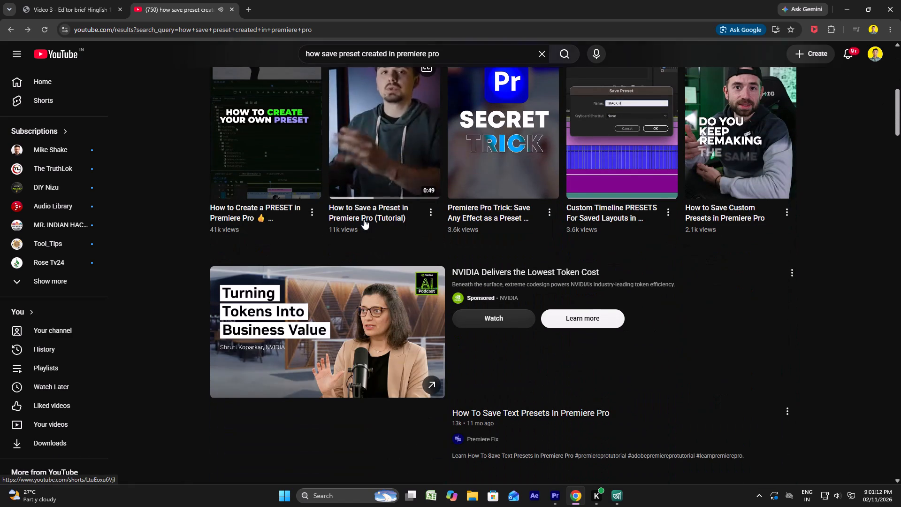
scroll(363, 219, down, 6)
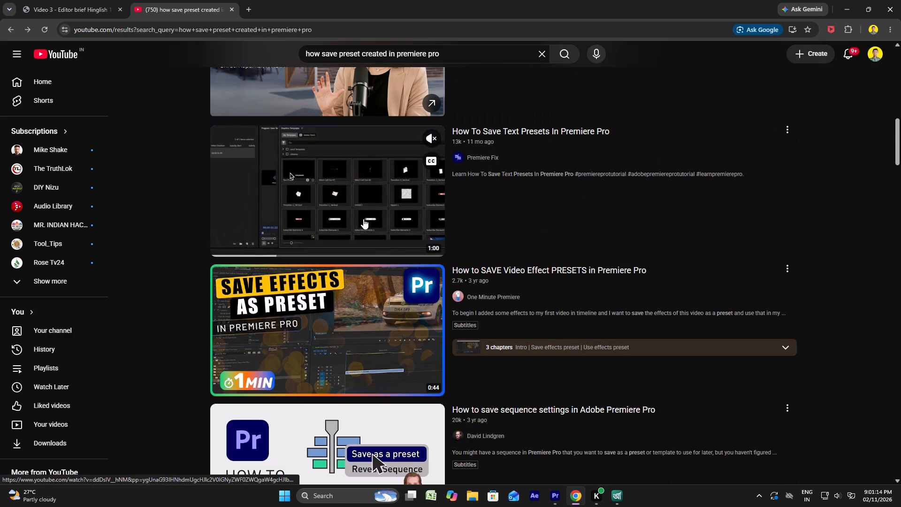
scroll(363, 219, down, 6)
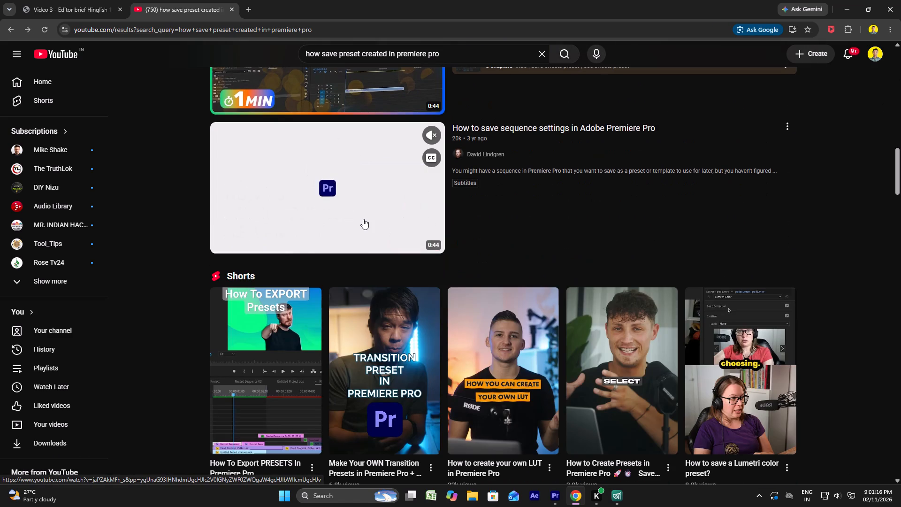
scroll(363, 219, down, 13)
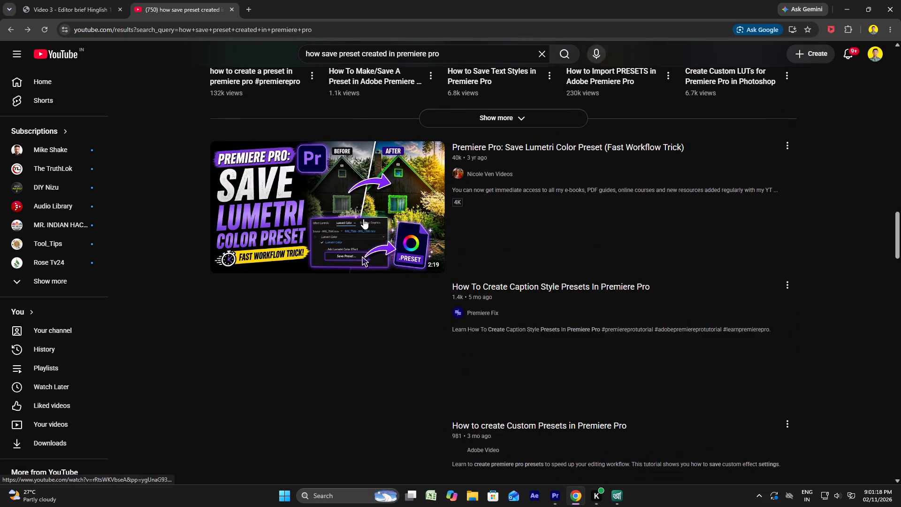
scroll(363, 219, down, 7)
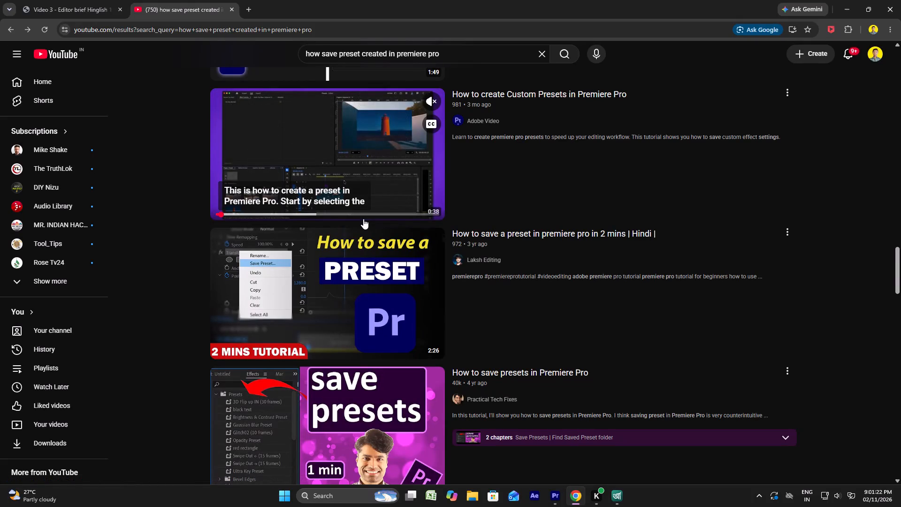
click(320, 163)
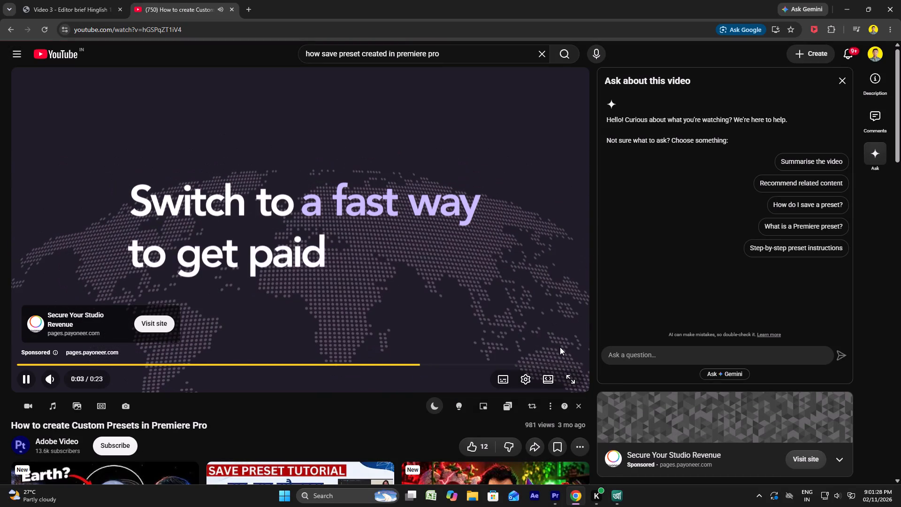
Skip the advert and watch the custom presets tutorial, pausing it at the Save Preset dialog.
click(562, 348)
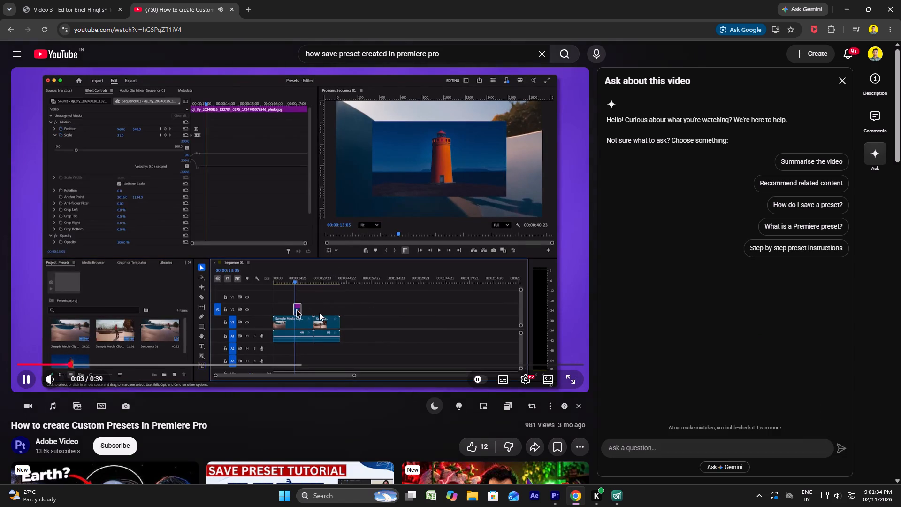
scroll(317, 313, down, 4)
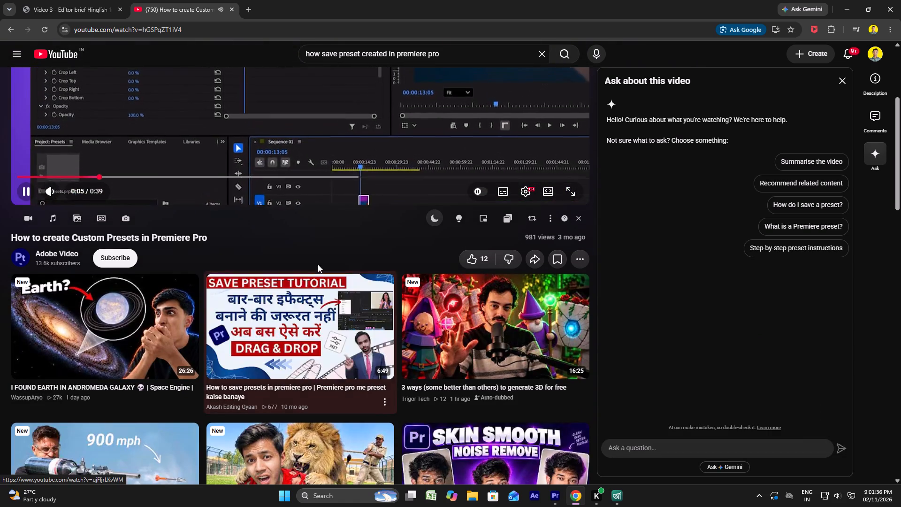
scroll(321, 251, up, 5)
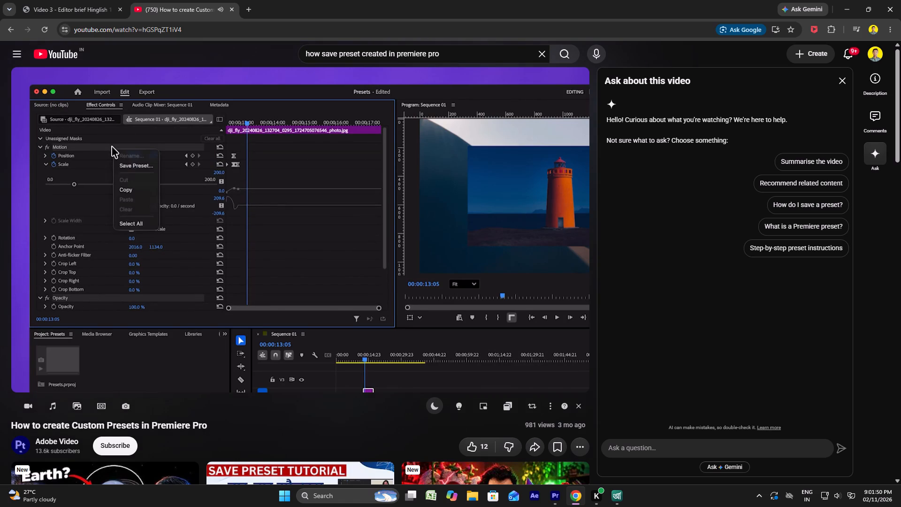
click(288, 181)
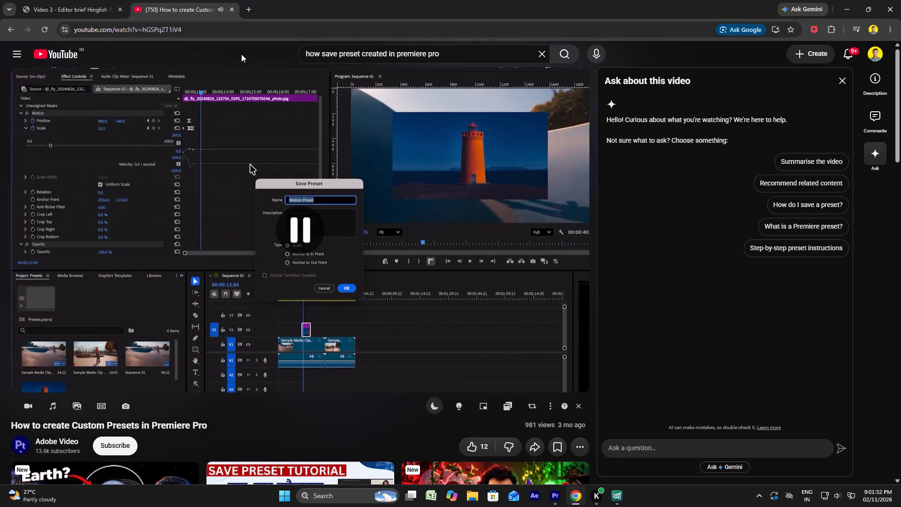
Switch to Premiere Pro and examine the pasted source graphic's layer and transform properties.
click(554, 500)
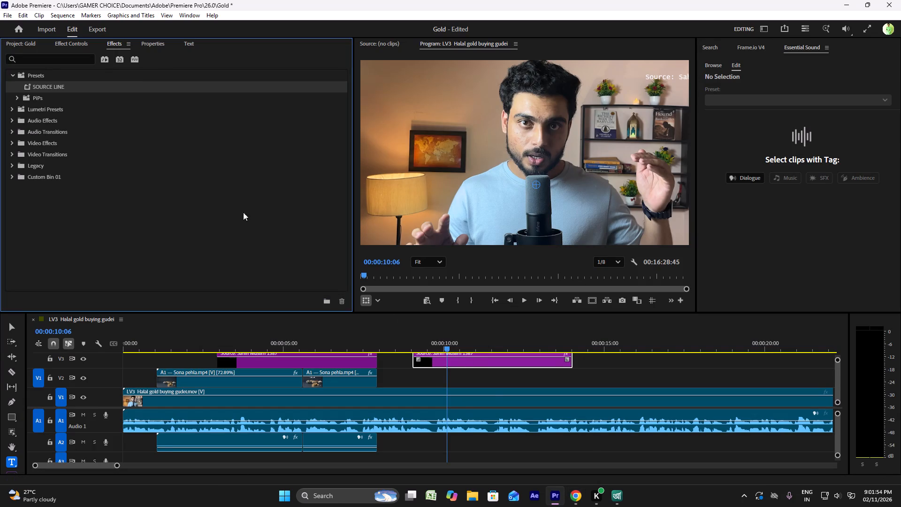
click(156, 46)
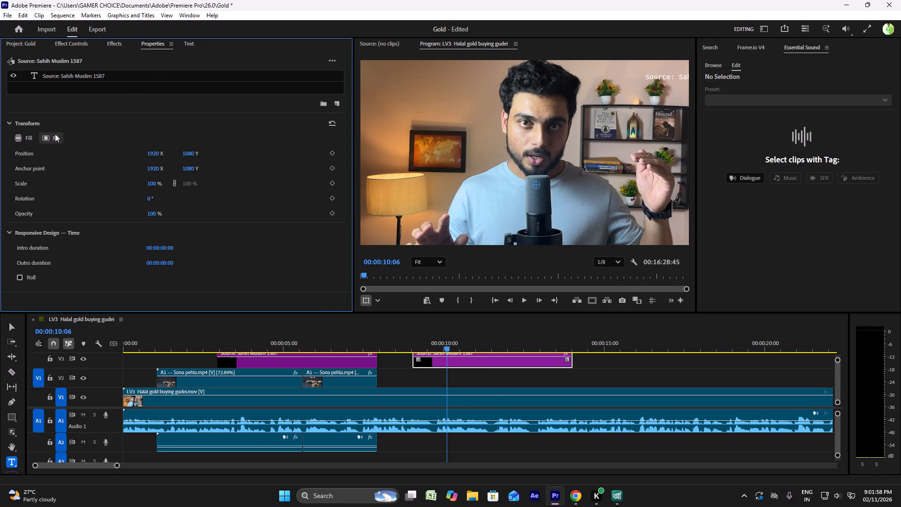
click(20, 169)
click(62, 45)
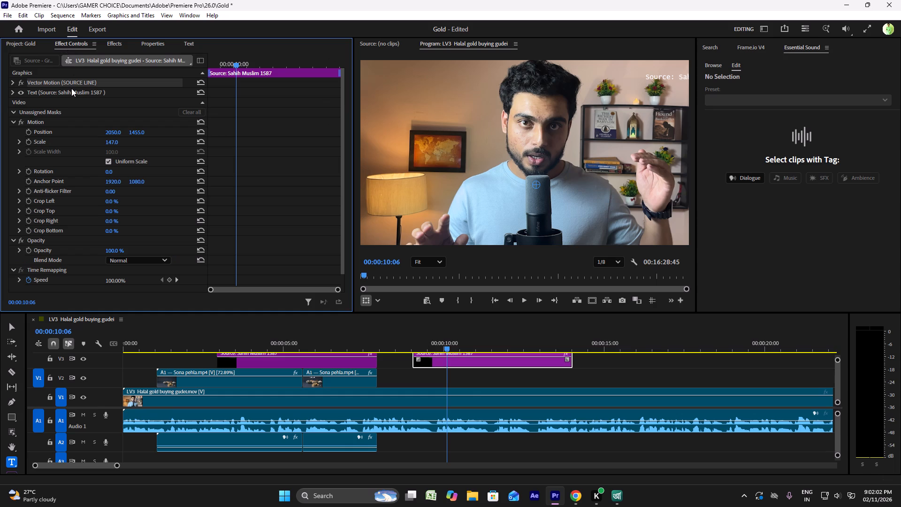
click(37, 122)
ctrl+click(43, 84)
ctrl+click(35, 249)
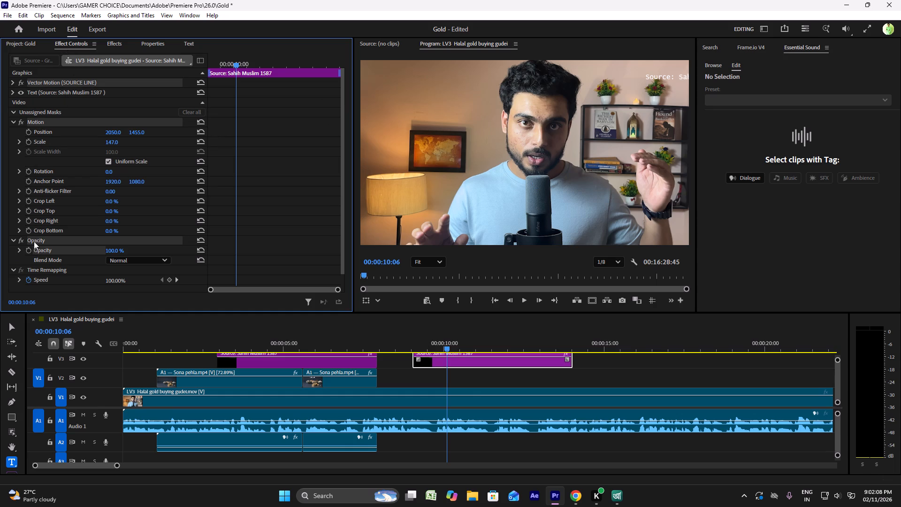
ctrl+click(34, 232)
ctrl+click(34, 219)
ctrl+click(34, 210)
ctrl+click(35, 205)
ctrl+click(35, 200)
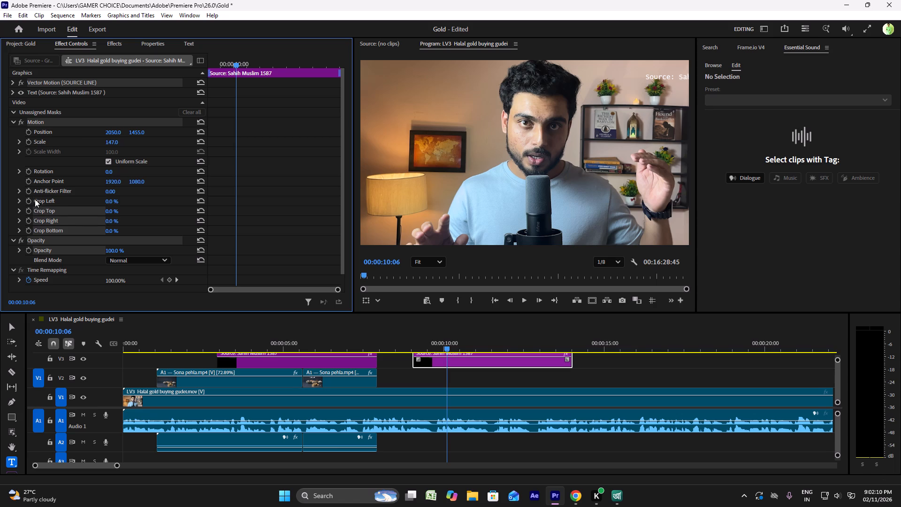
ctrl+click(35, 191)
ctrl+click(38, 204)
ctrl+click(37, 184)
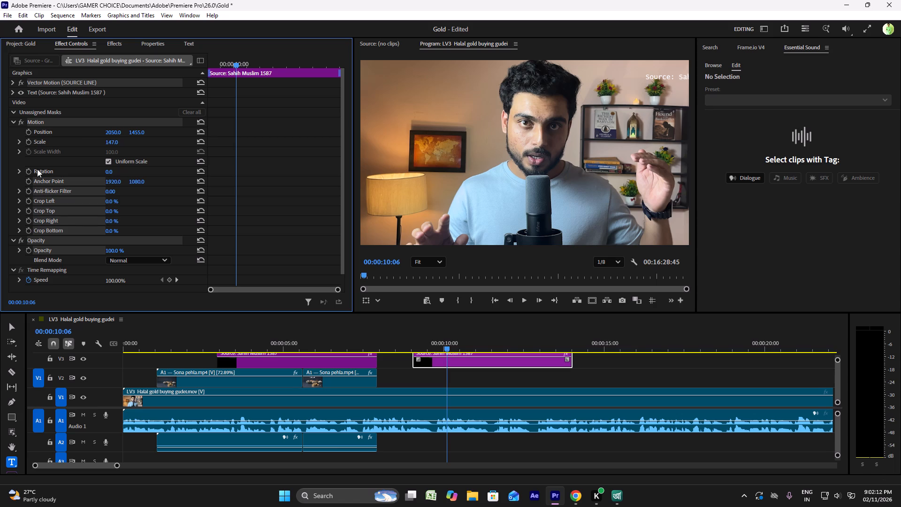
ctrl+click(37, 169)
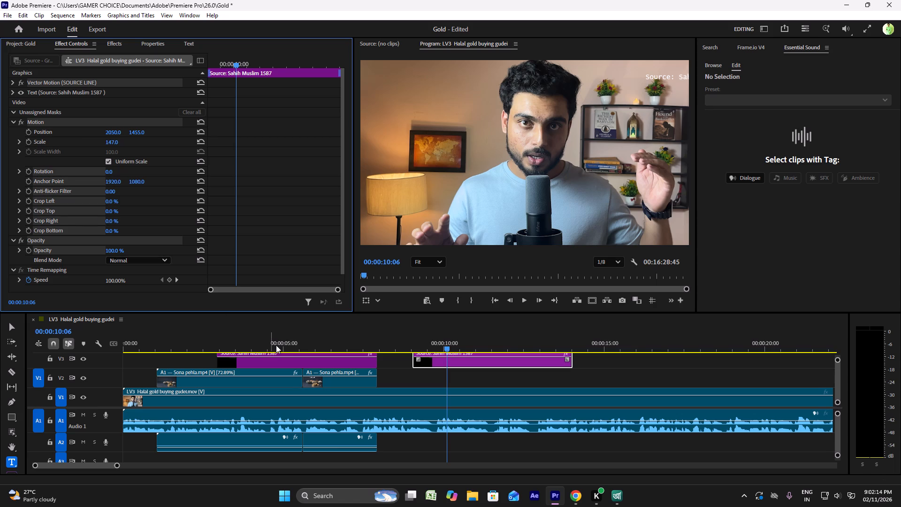
Select the original source graphic on V3 at 00:00:04:58, then its Text effect together with Motion's Position, Scale, Rotation and Anchor Point.
click(284, 344)
click(297, 363)
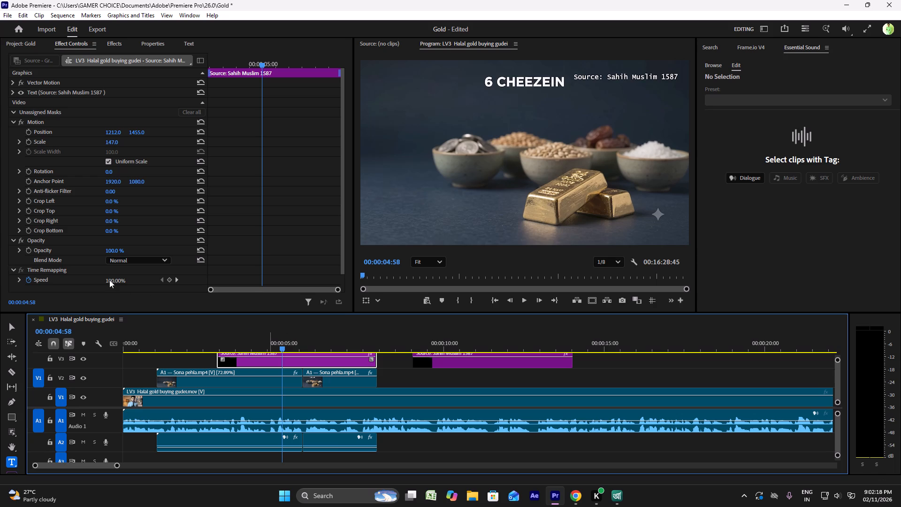
ctrl+click(41, 272)
ctrl+click(38, 258)
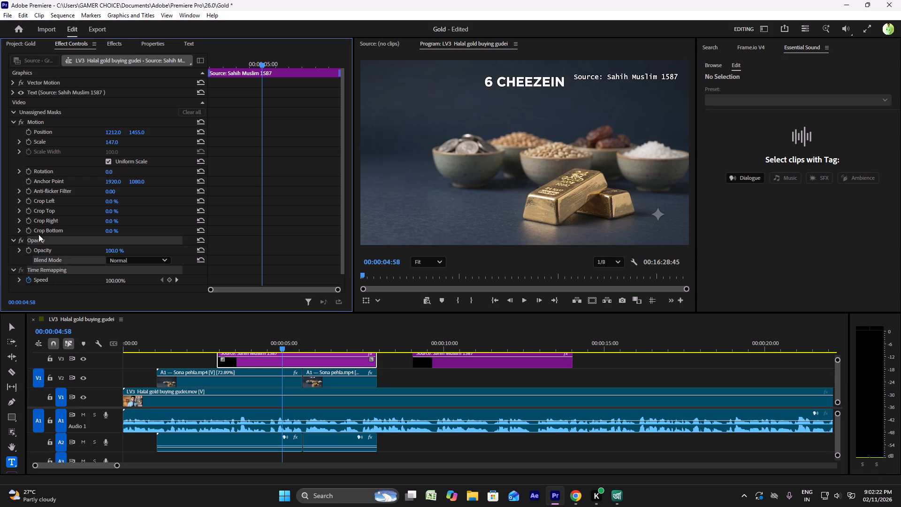
ctrl+click(38, 233)
ctrl+click(39, 221)
ctrl+click(39, 215)
ctrl+click(46, 183)
ctrl+click(47, 171)
ctrl+click(40, 142)
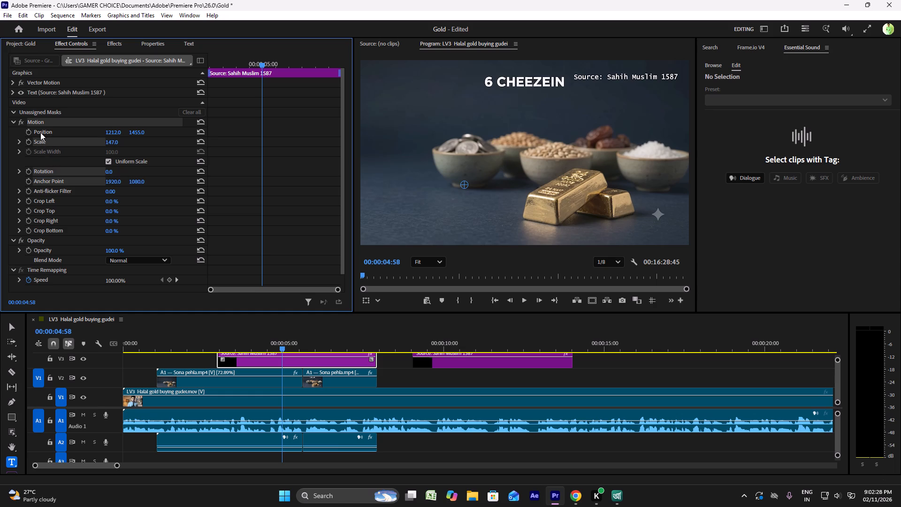
ctrl+click(40, 132)
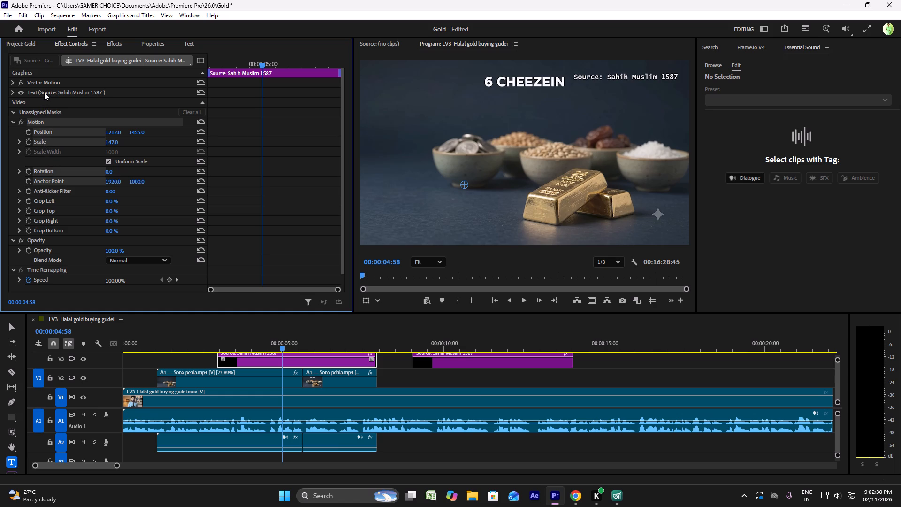
ctrl+click(44, 92)
Select the source line text in the program preview and examine its font, size, fill and stroke properties.
click(142, 45)
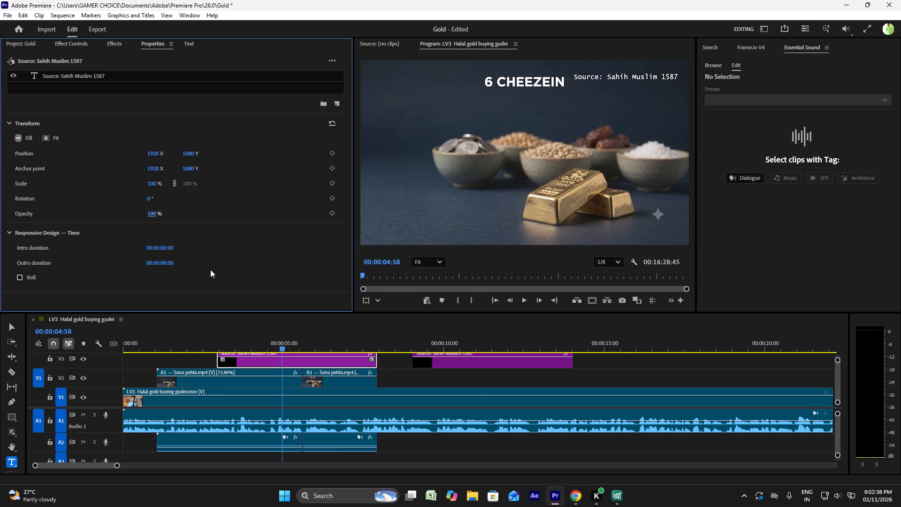
triple_click(611, 78)
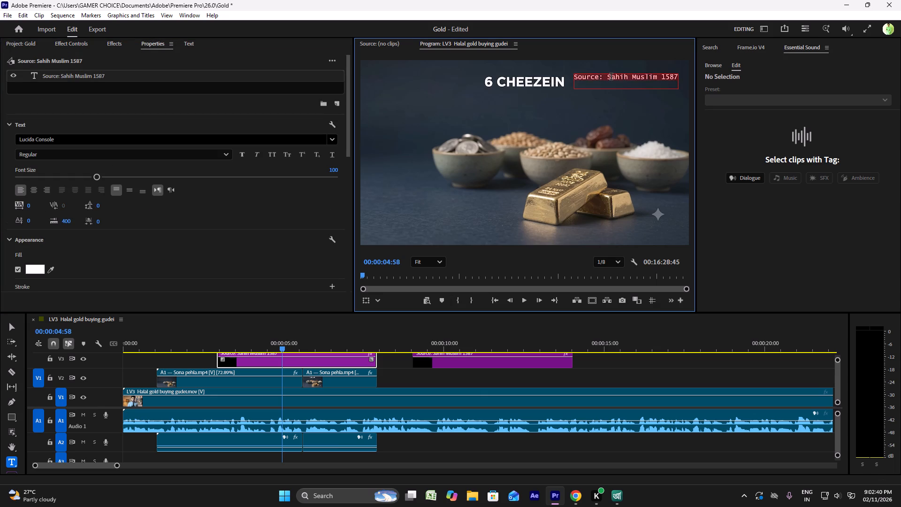
double_click(611, 77)
double_click(611, 77)
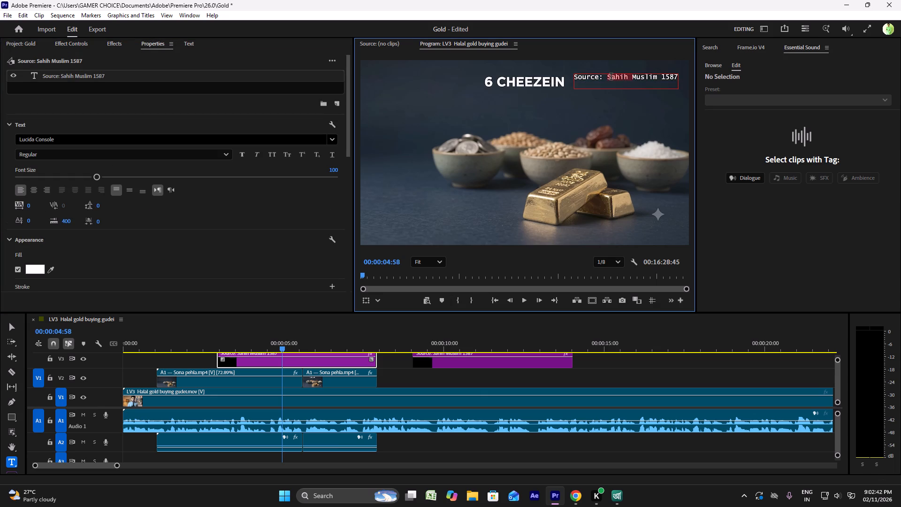
double_click(611, 77)
double_click(611, 78)
triple_click(611, 78)
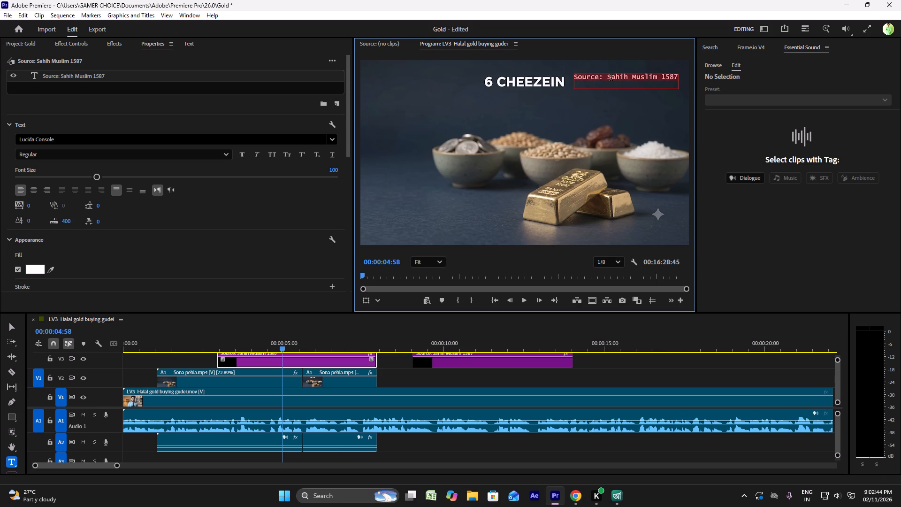
scroll(98, 229, down, 5)
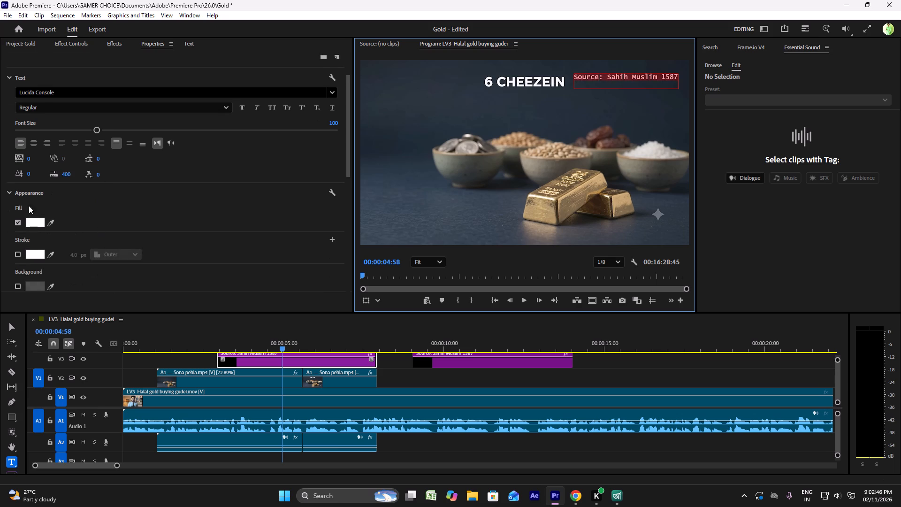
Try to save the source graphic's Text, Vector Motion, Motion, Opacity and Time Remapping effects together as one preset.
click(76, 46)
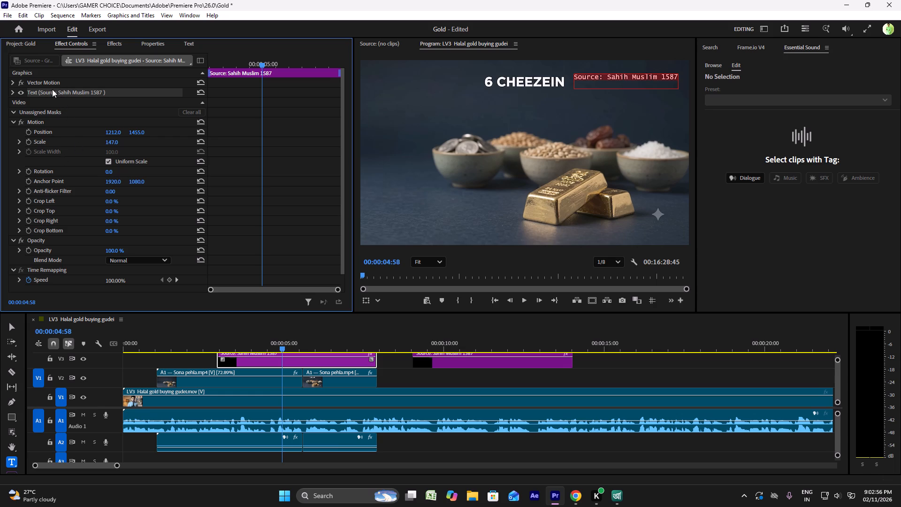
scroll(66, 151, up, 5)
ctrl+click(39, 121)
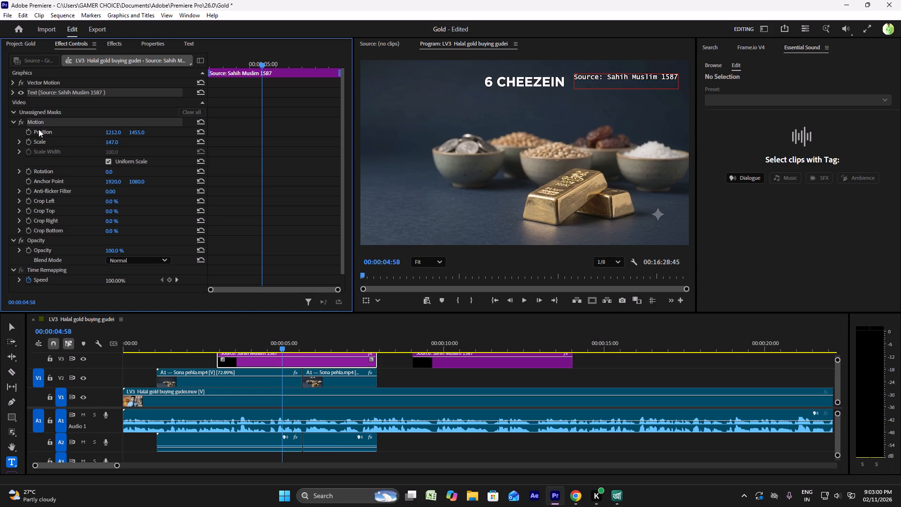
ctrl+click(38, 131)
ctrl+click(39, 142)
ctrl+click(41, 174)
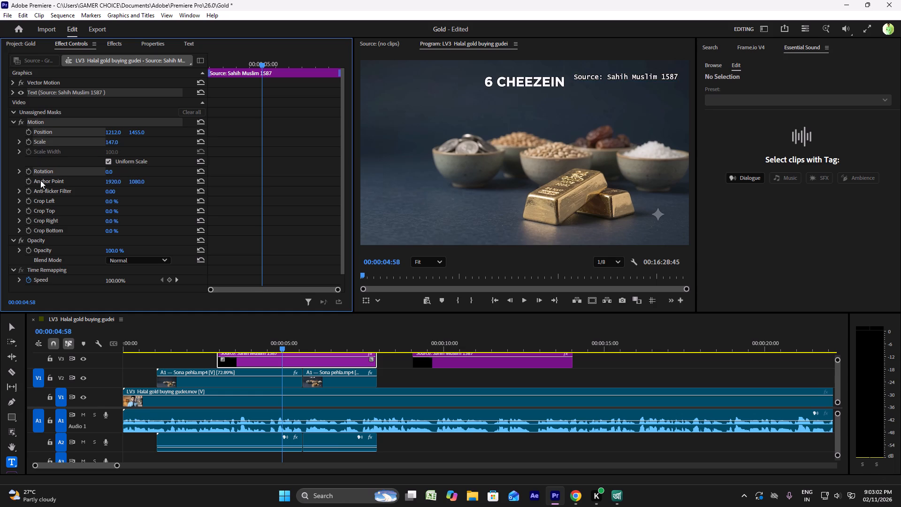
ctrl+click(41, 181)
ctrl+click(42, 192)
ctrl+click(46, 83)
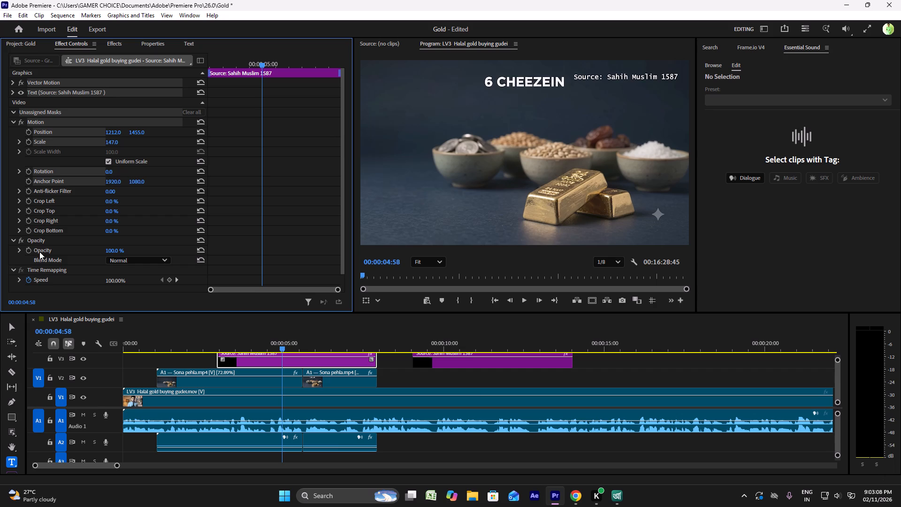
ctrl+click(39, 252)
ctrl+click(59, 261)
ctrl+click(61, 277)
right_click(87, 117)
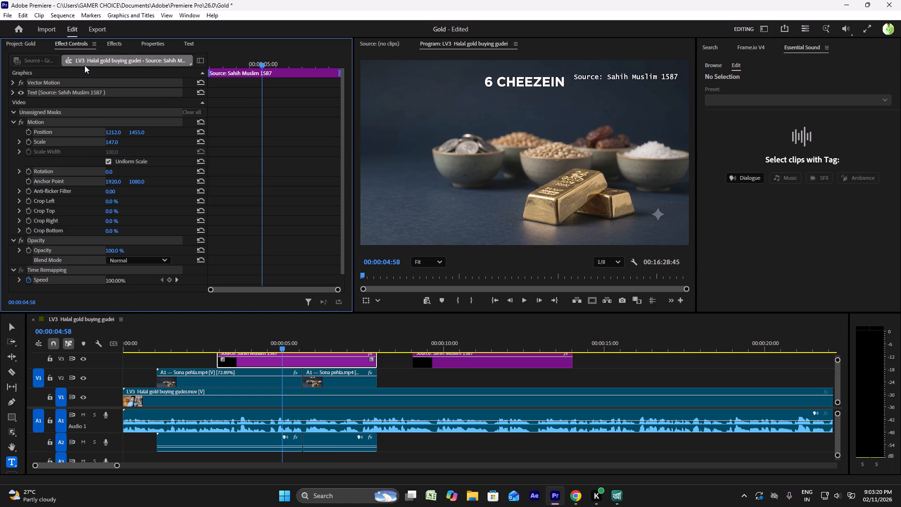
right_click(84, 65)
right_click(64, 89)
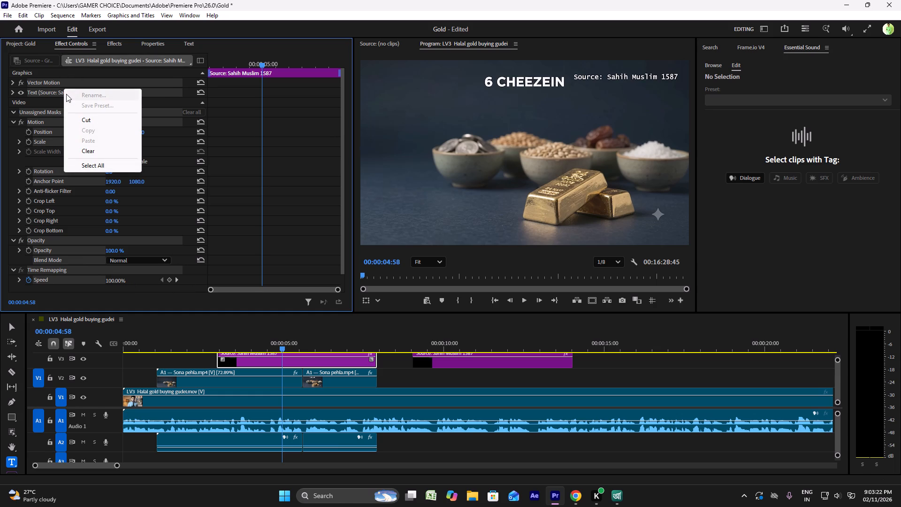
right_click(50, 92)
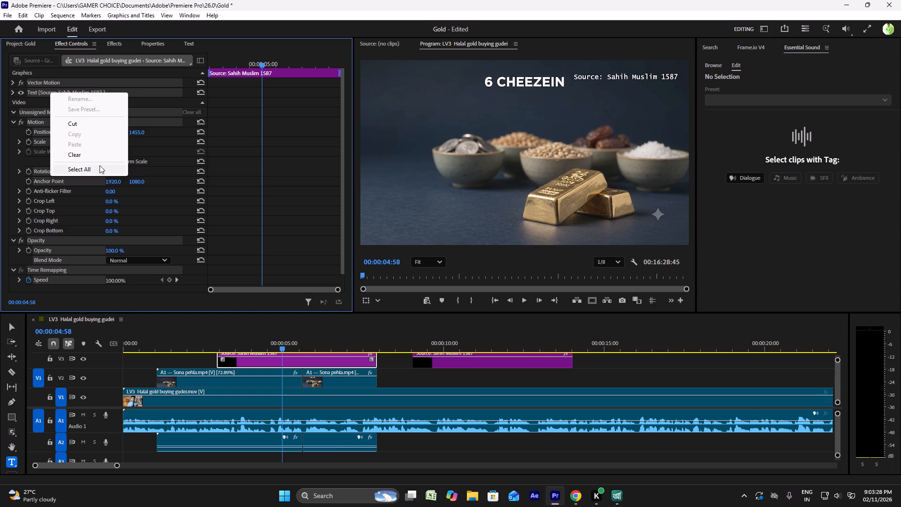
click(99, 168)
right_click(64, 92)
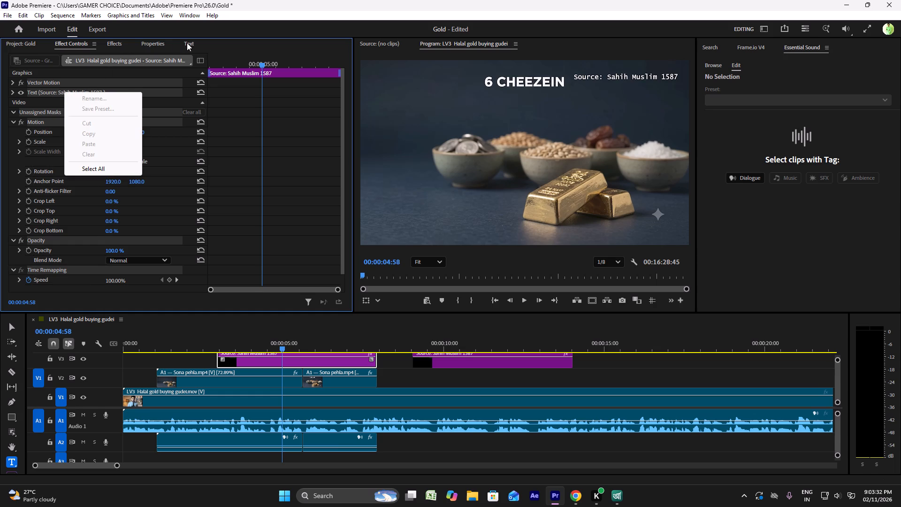
Delete the existing SOURCE LINE preset from the Presets bin.
click(118, 43)
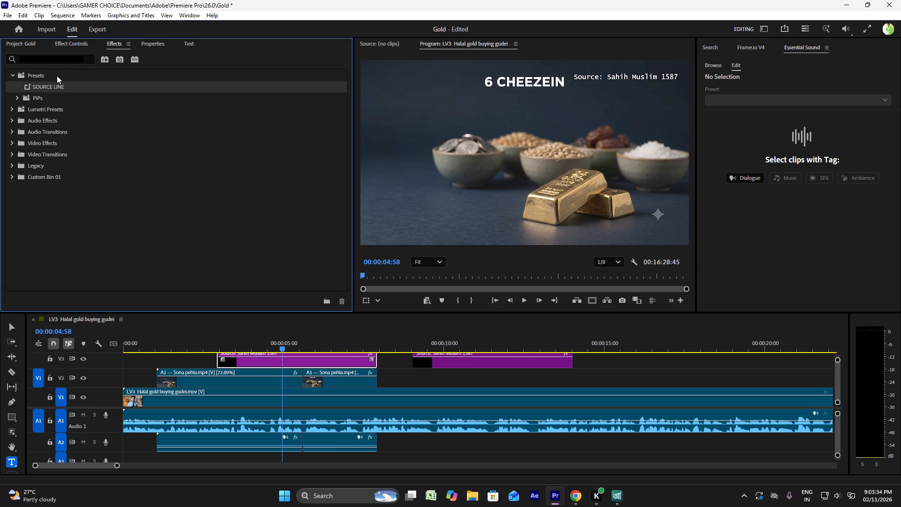
right_click(28, 87)
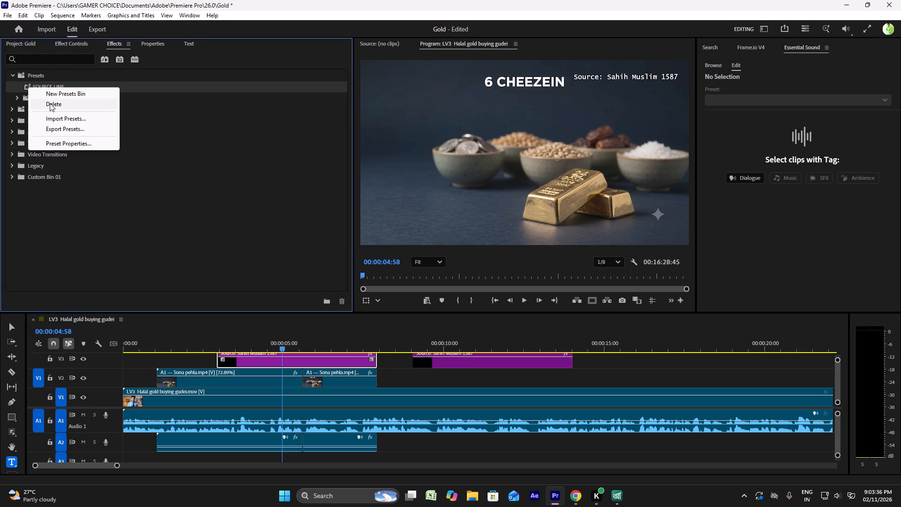
click(50, 103)
click(455, 271)
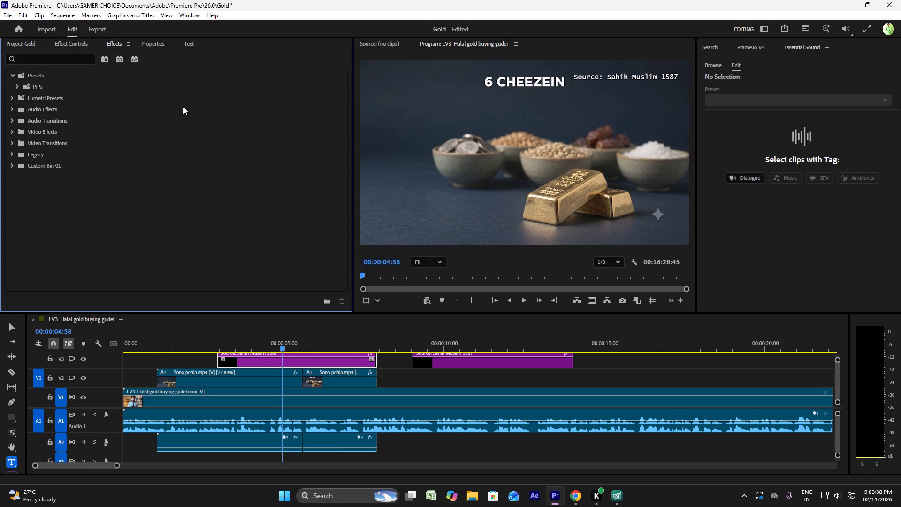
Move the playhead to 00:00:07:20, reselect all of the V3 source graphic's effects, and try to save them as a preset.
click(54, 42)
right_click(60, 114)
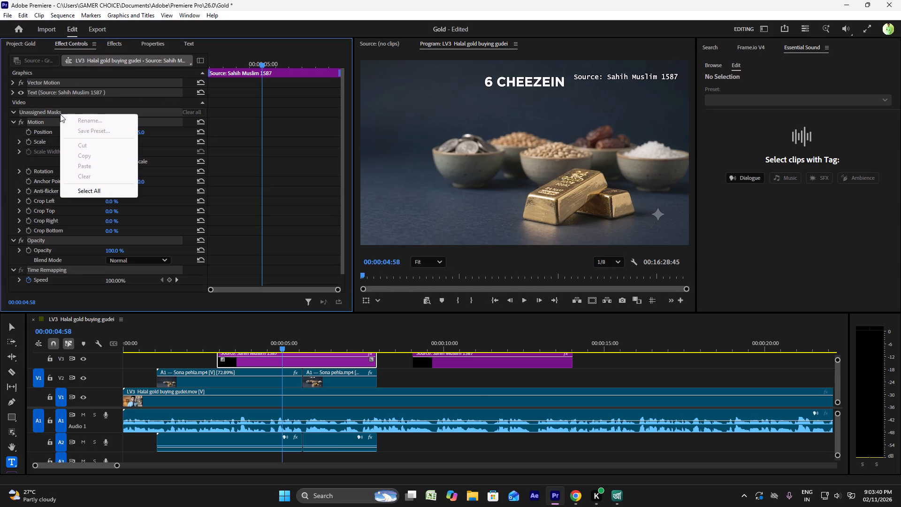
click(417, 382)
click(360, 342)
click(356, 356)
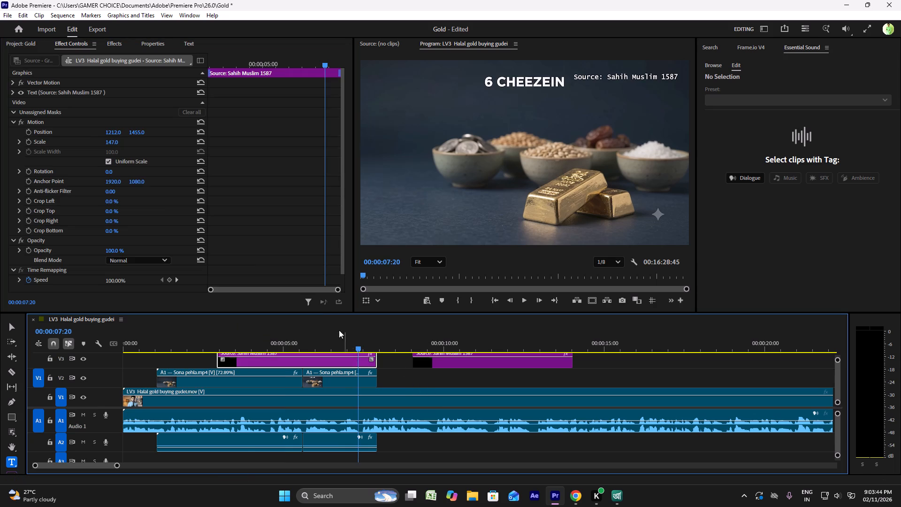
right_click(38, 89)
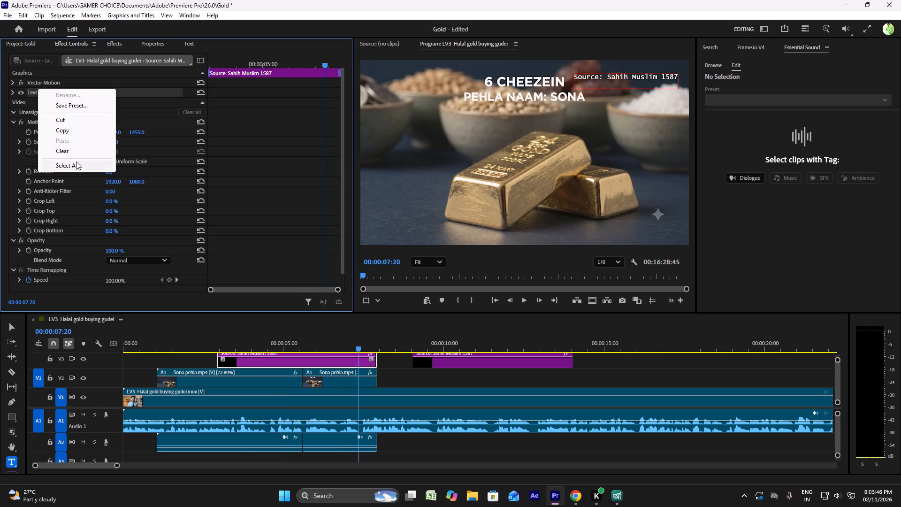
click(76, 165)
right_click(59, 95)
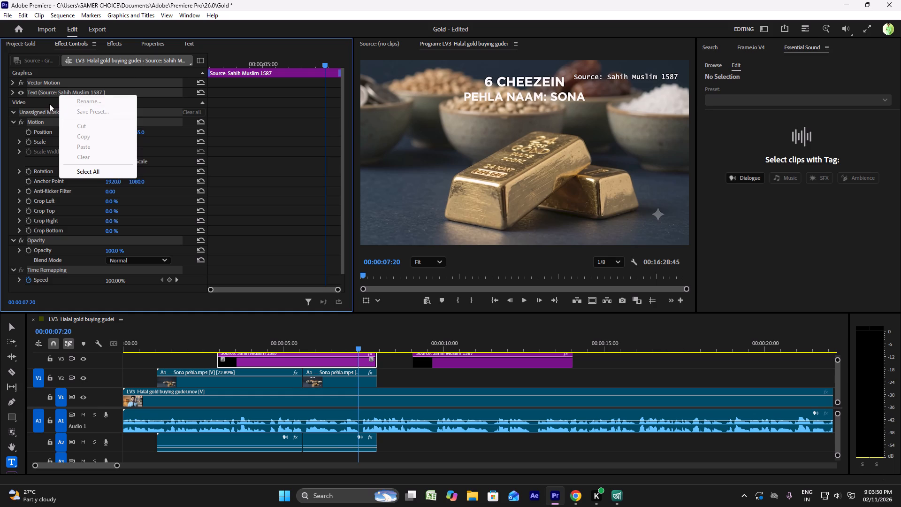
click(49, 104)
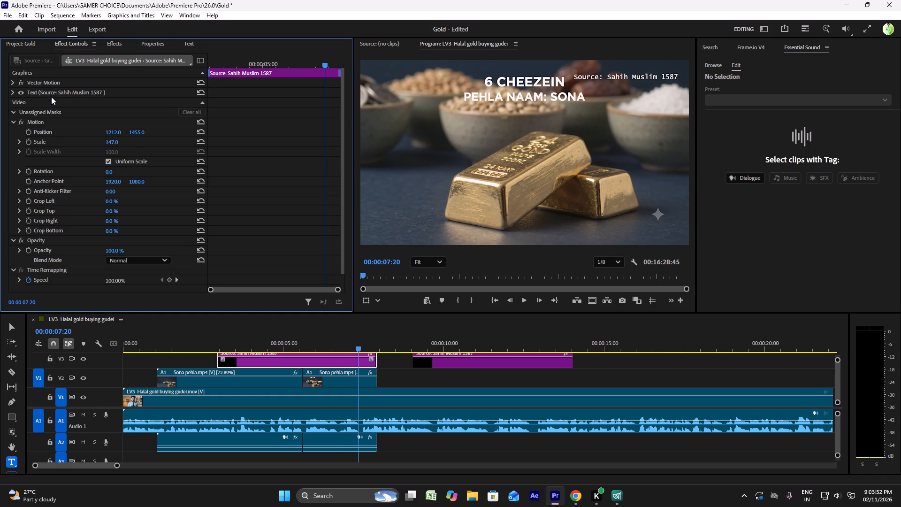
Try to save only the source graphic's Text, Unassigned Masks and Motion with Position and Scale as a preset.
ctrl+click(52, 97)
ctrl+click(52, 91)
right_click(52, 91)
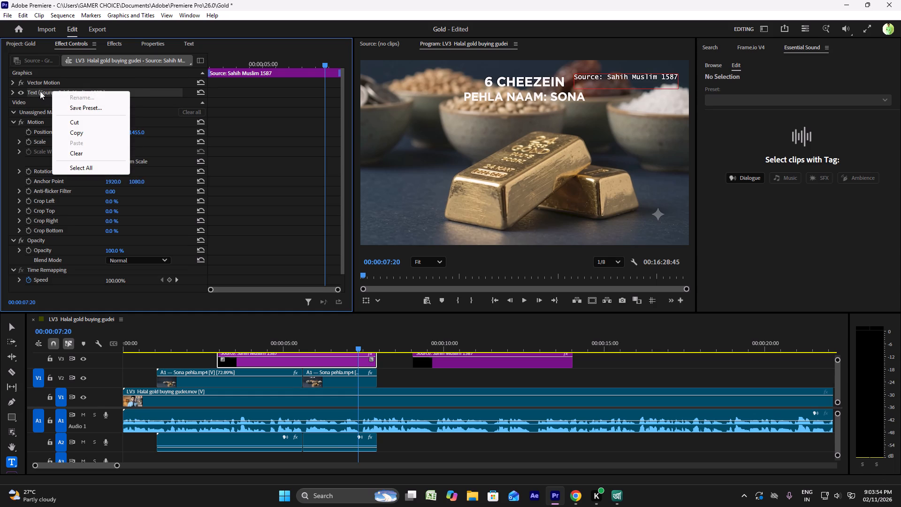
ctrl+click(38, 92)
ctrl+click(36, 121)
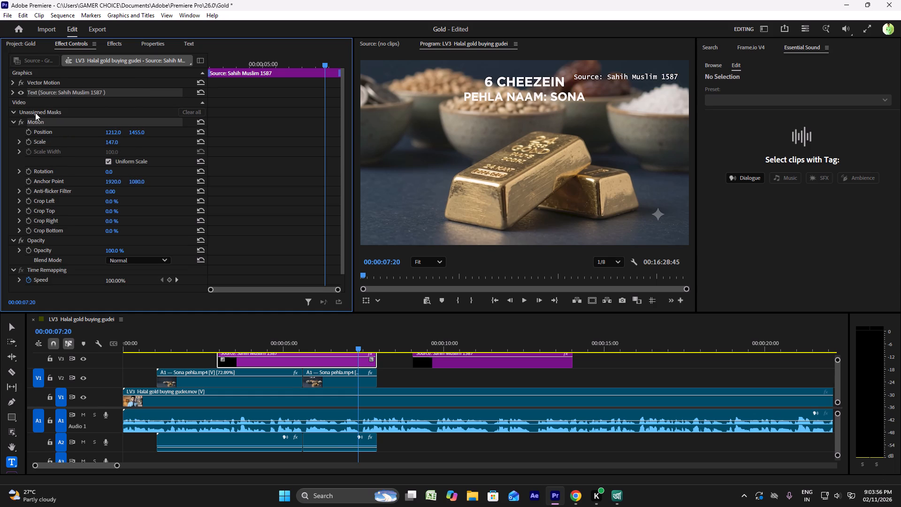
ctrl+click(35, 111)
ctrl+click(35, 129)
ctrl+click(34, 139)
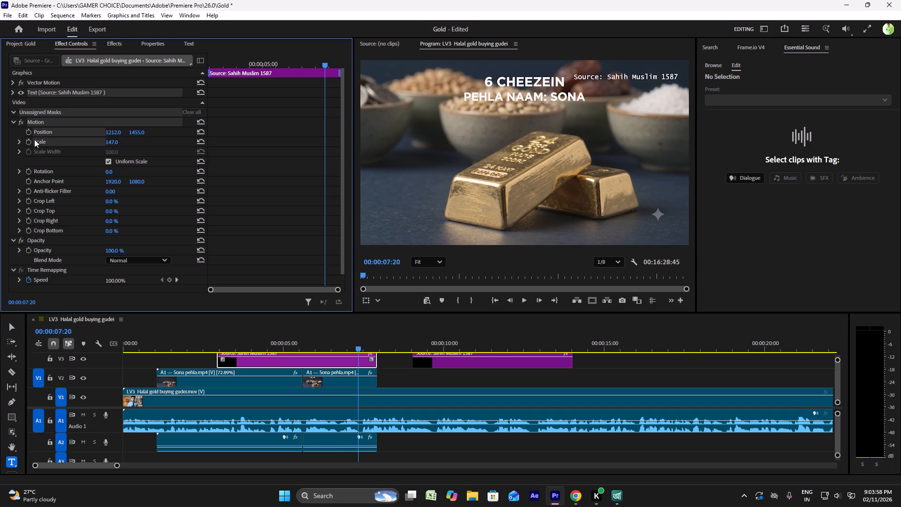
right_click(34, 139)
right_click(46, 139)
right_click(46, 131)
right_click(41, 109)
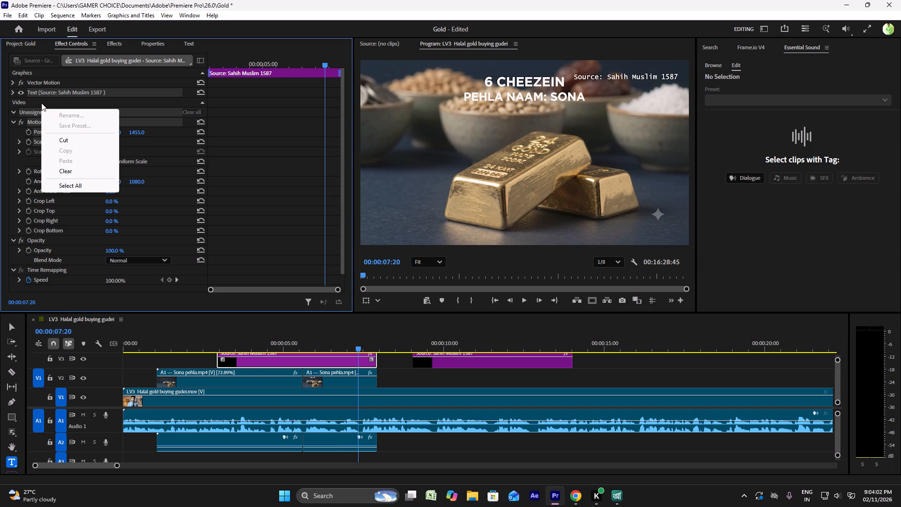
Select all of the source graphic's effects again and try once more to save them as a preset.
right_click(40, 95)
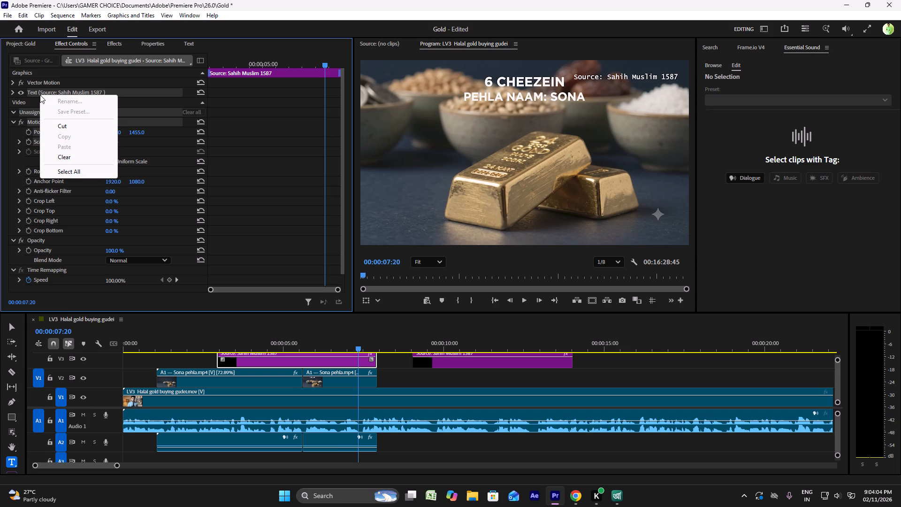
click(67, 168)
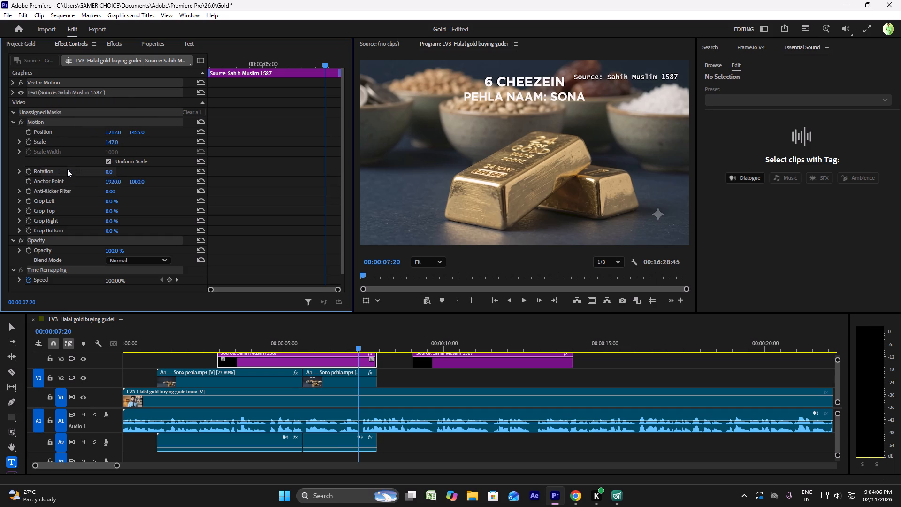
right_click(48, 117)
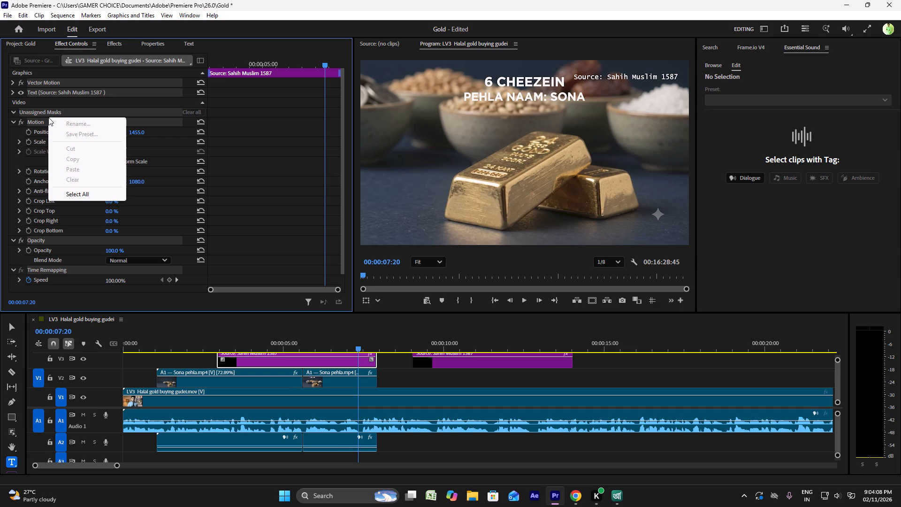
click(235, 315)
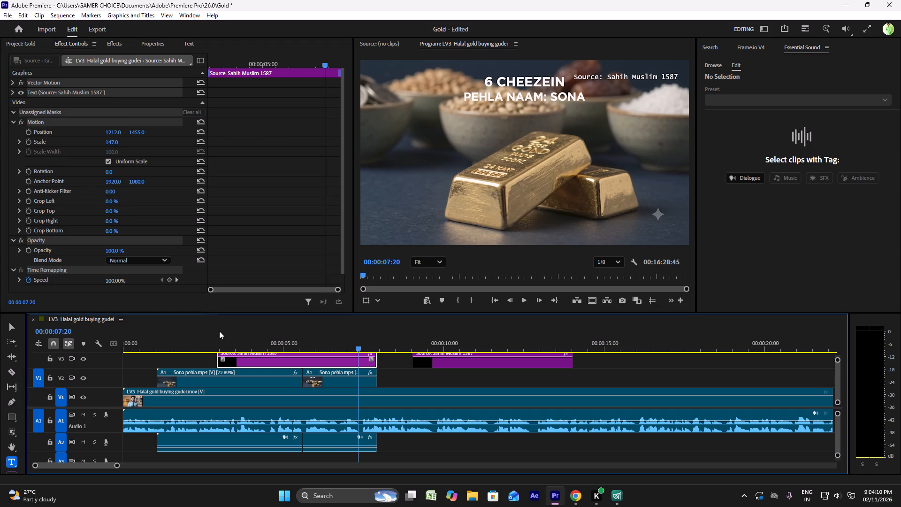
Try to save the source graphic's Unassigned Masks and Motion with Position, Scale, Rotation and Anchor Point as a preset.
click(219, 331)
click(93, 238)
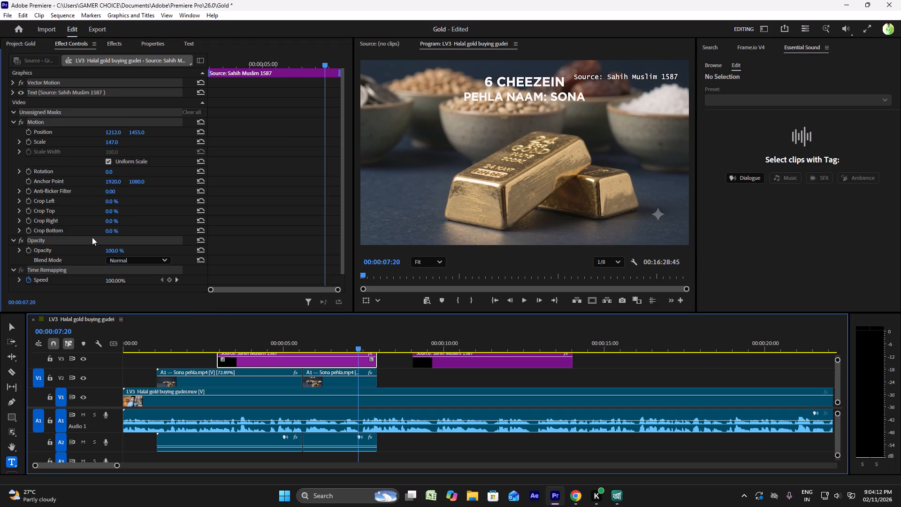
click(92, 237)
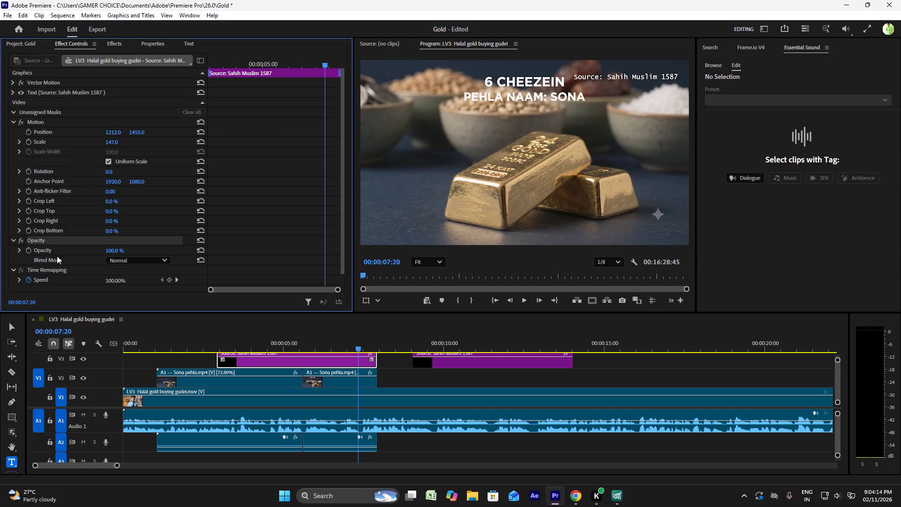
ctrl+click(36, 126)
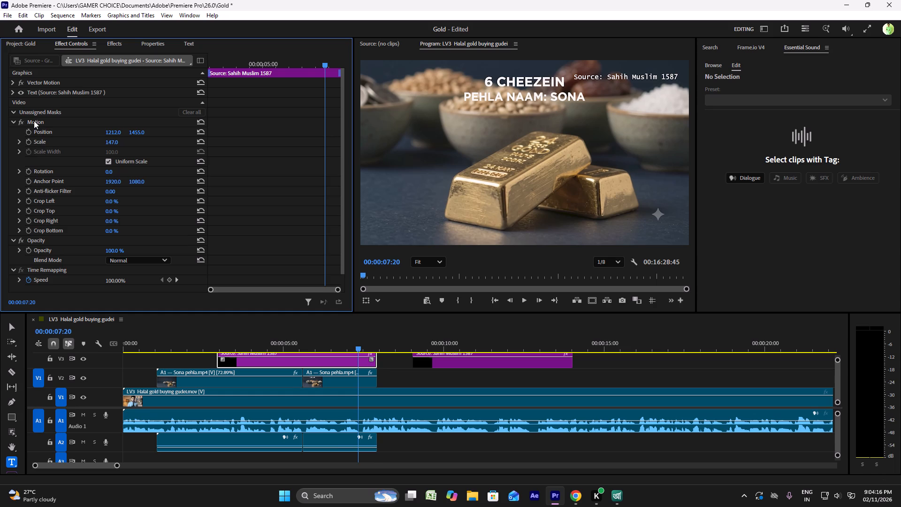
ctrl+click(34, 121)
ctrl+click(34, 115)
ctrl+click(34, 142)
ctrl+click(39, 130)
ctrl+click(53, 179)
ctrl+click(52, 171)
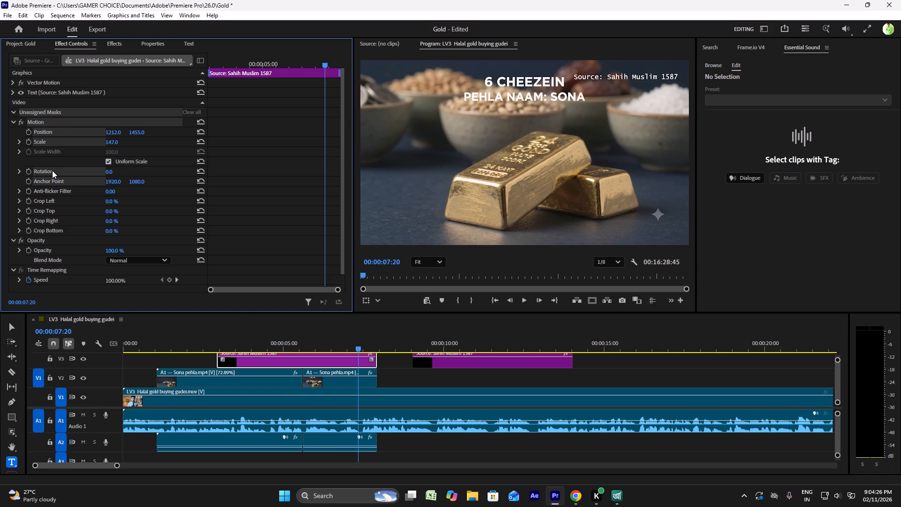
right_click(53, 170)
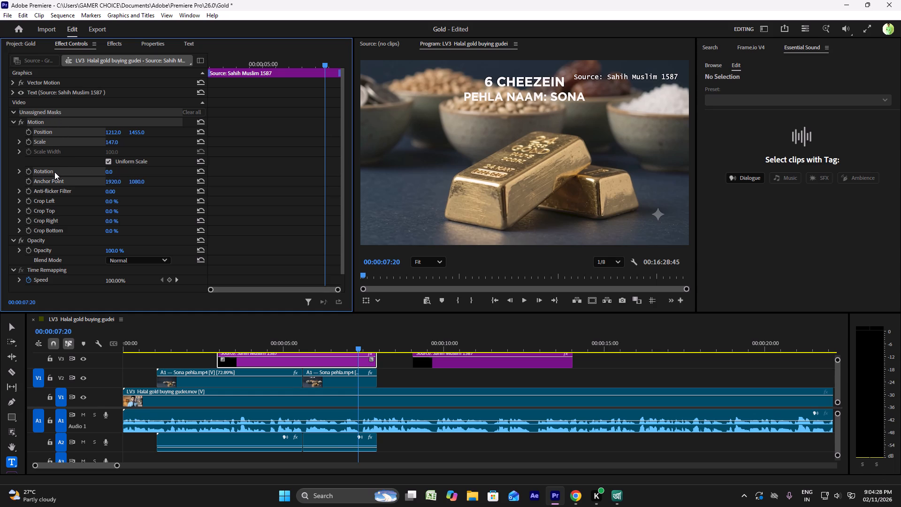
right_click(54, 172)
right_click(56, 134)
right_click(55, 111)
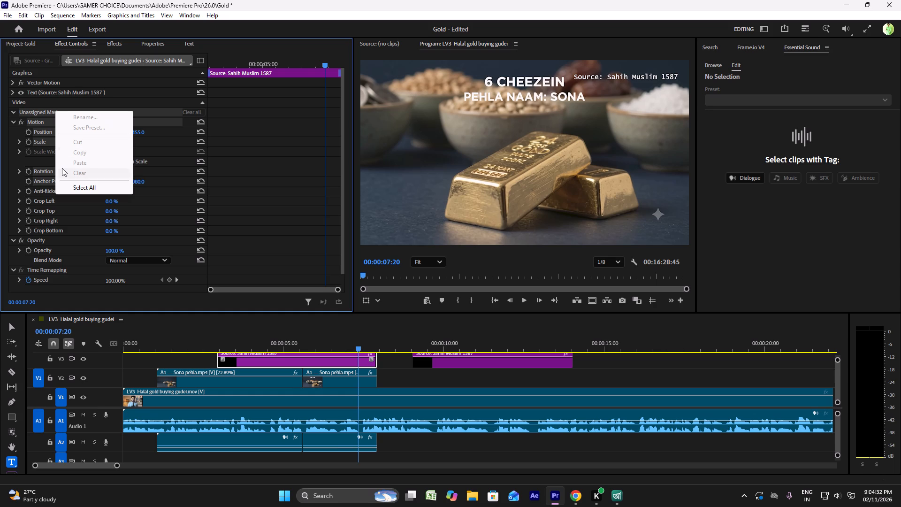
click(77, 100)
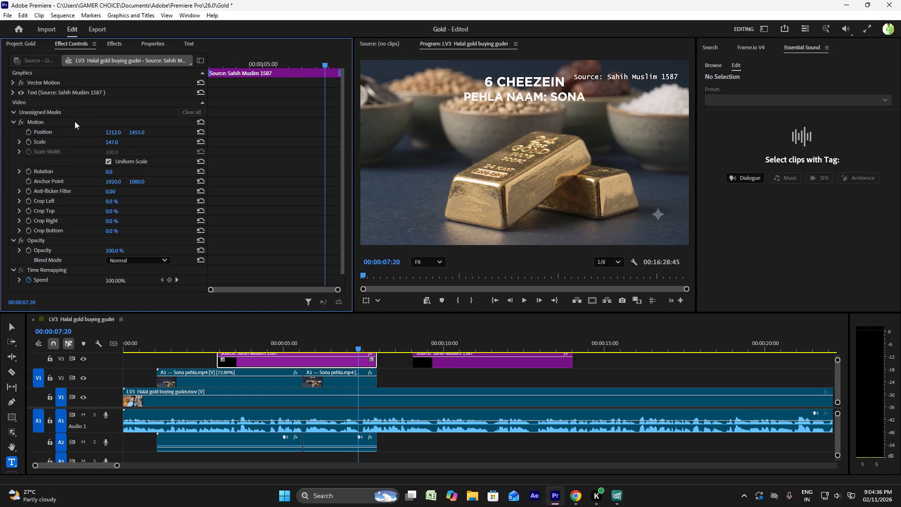
Select only the source graphic's Motion with Position, Scale and Anchor Point, and start saving it as a preset.
ctrl+click(51, 130)
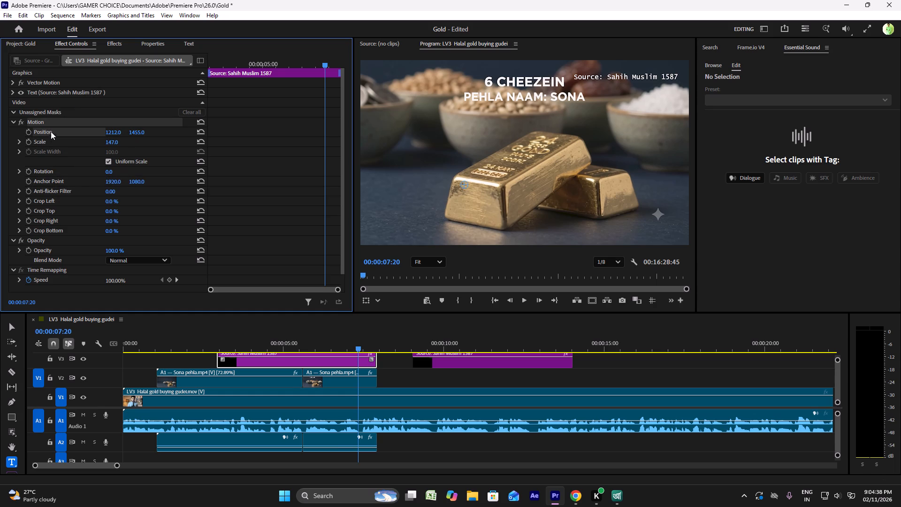
ctrl+click(51, 142)
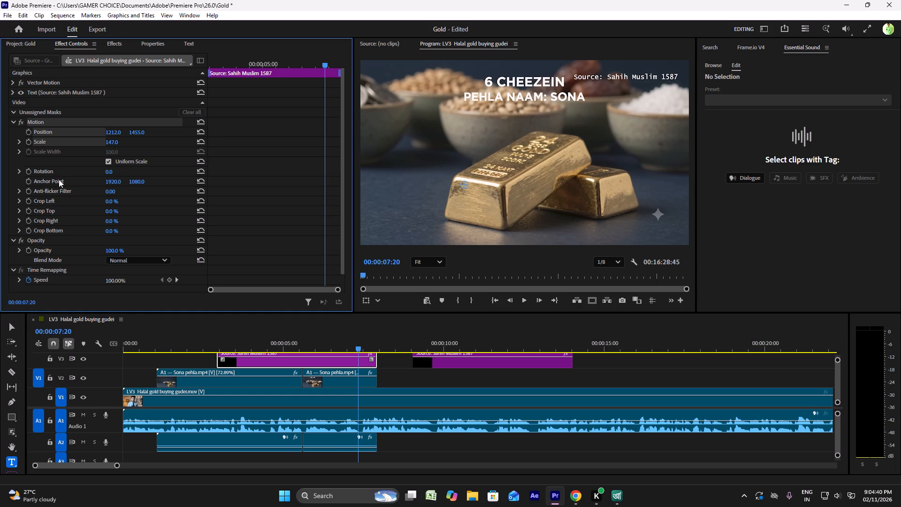
ctrl+click(56, 182)
right_click(54, 179)
right_click(56, 136)
right_click(56, 132)
right_click(53, 119)
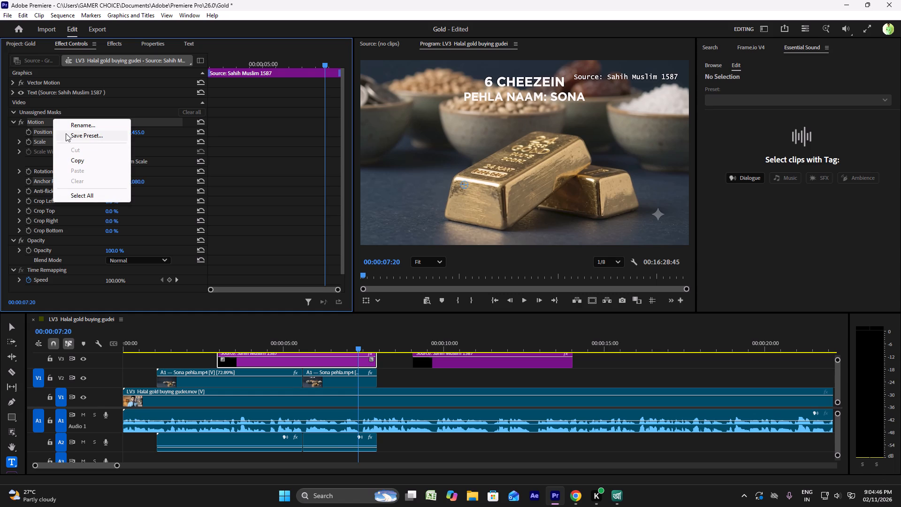
click(66, 133)
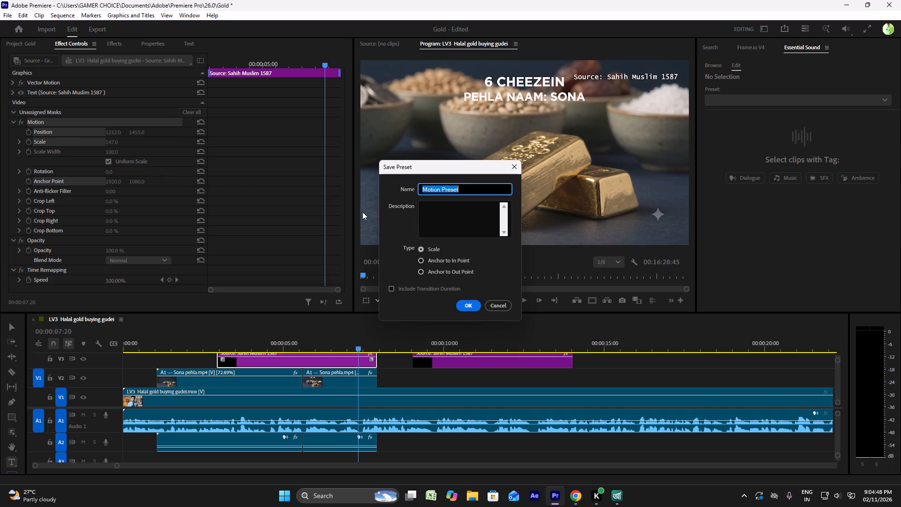
Copy the SOURCE LINE label from the brief PDF in Chrome, name the preset with it, and save it anchored to the In Point.
key(ctrl+v)
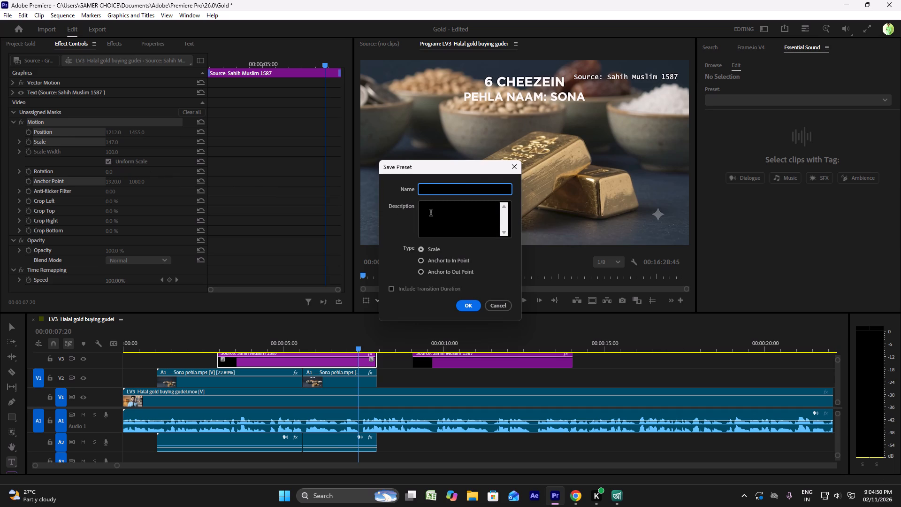
key(ctrl+v)
key(ctrl+v)
key(ctrl+c)
click(578, 494)
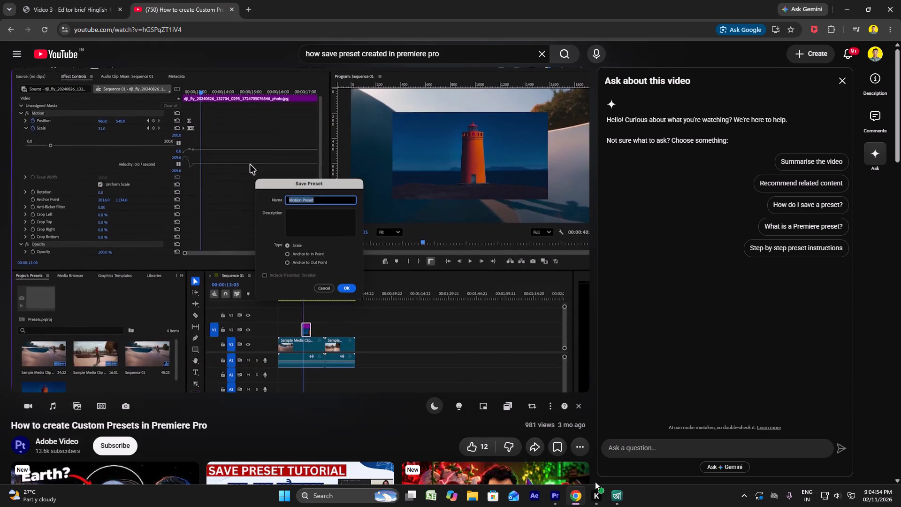
click(85, 0)
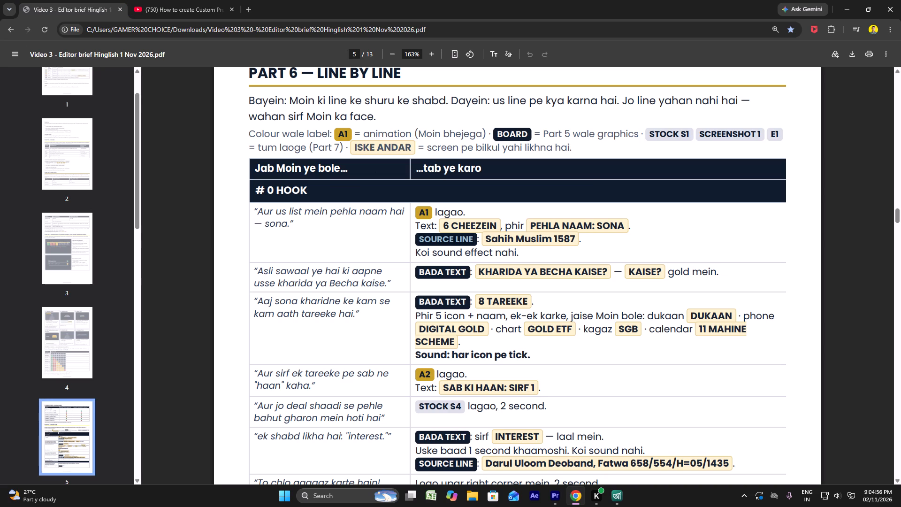
key(ctrl+c)
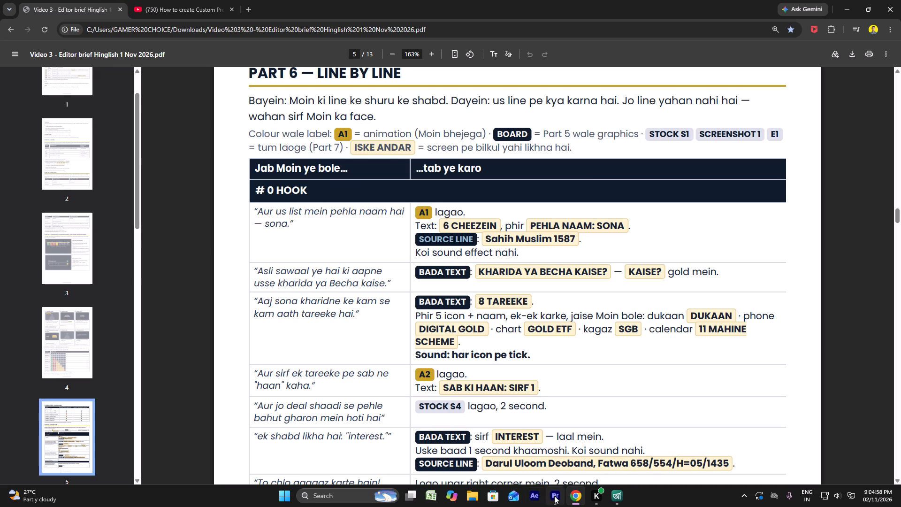
click(554, 496)
key(ctrl+v)
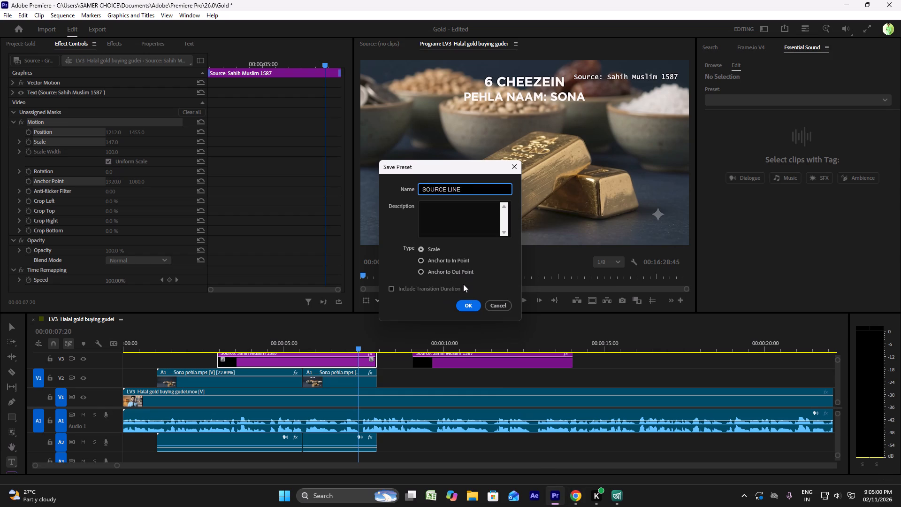
click(446, 263)
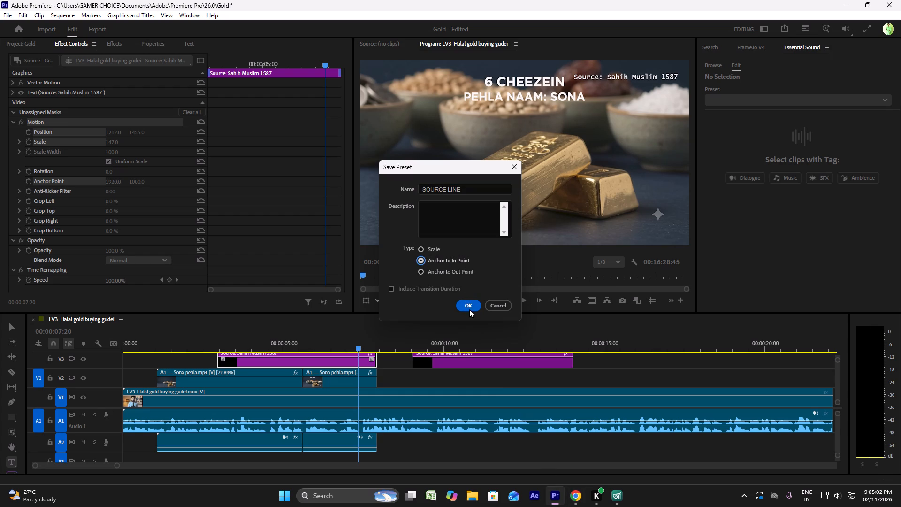
click(470, 309)
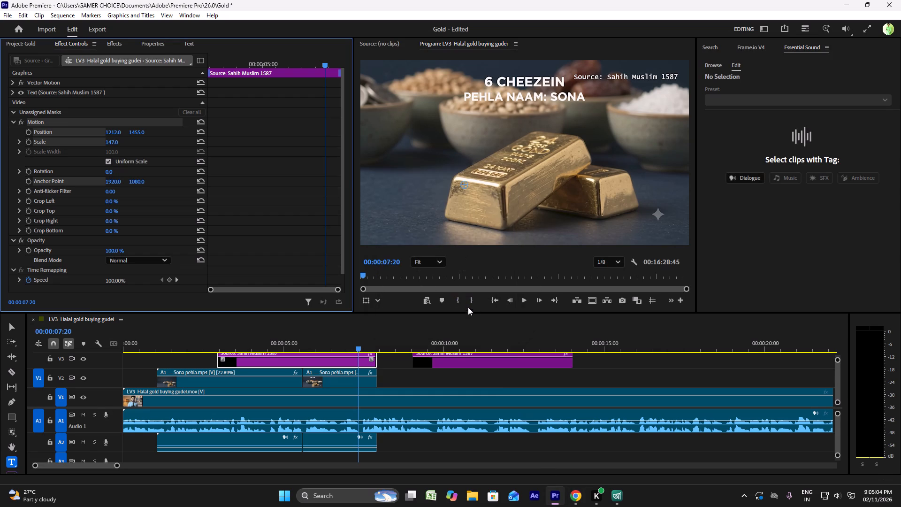
Apply the saved SOURCE LINE preset to the second source graphic on V3, with the playhead at 00:00:09:30.
click(192, 46)
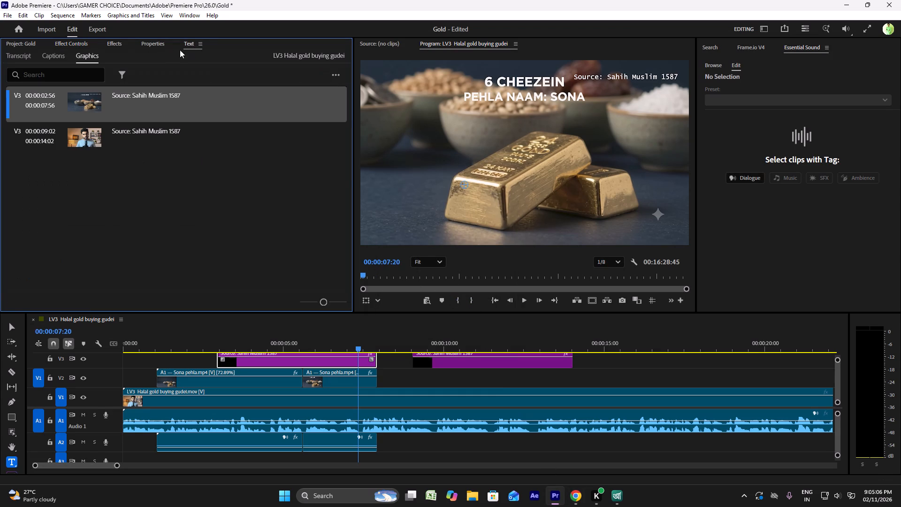
click(105, 48)
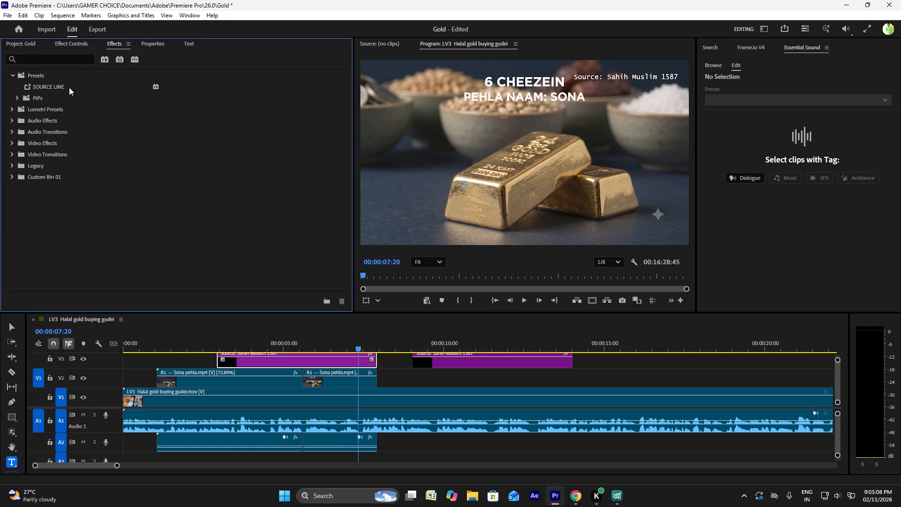
click(428, 343)
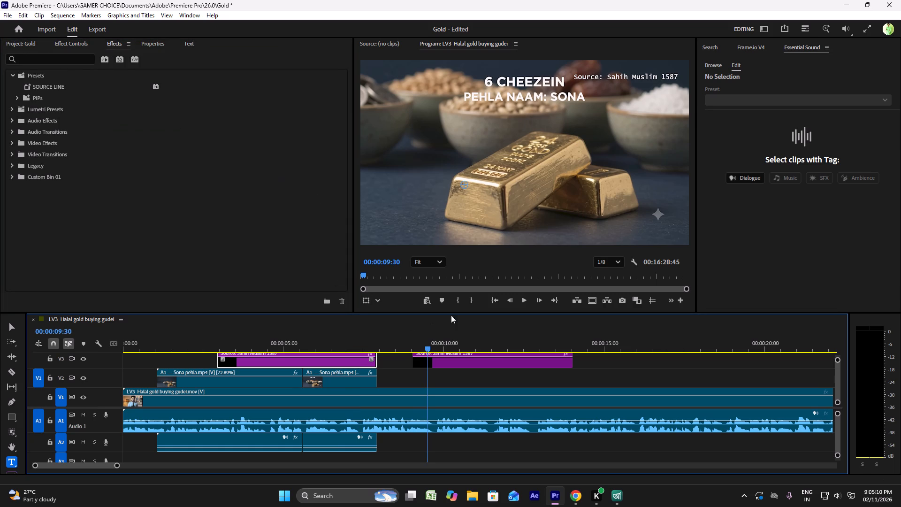
drag(52, 84, 149, 121)
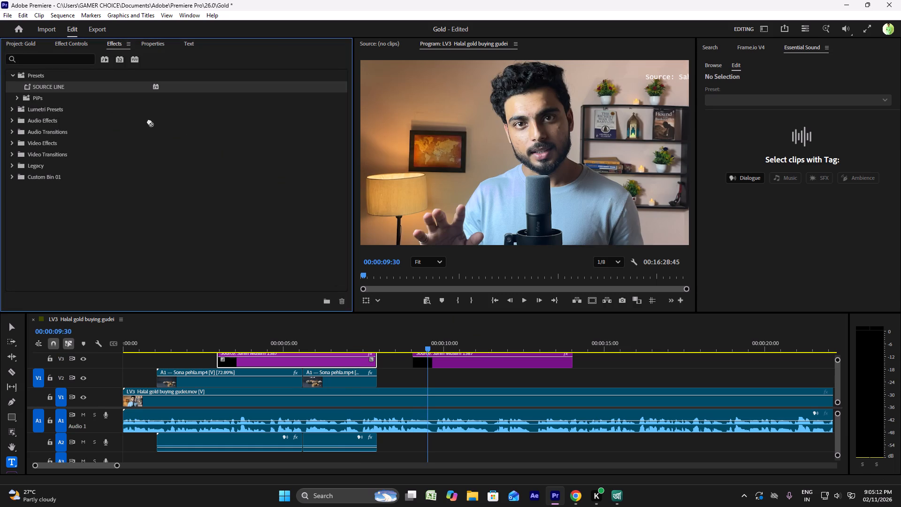
drag(149, 121, 516, 361)
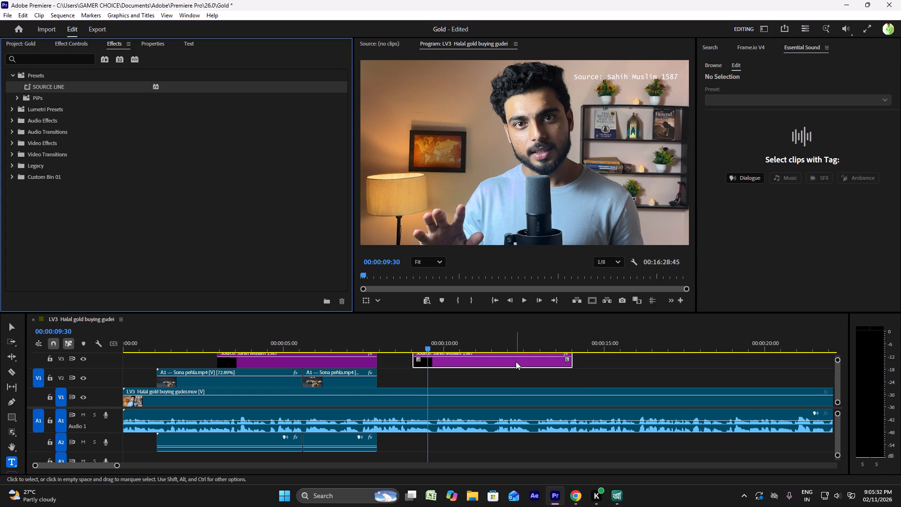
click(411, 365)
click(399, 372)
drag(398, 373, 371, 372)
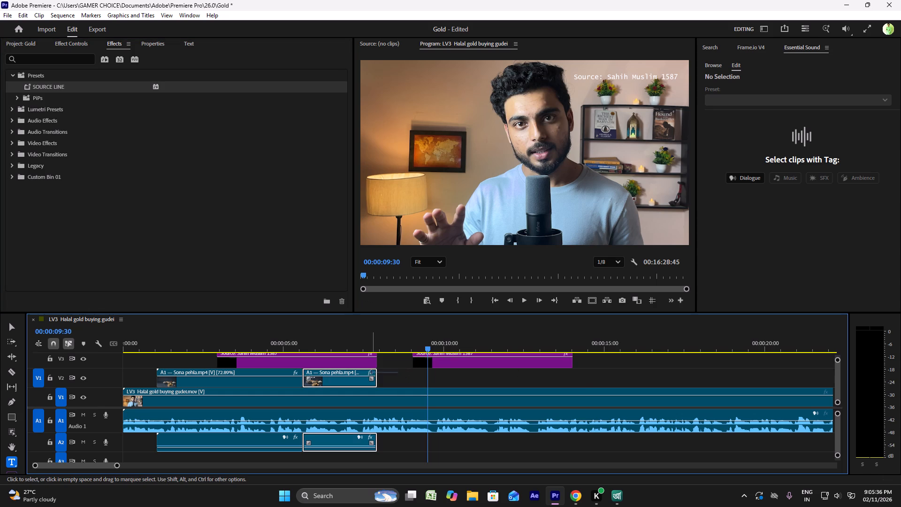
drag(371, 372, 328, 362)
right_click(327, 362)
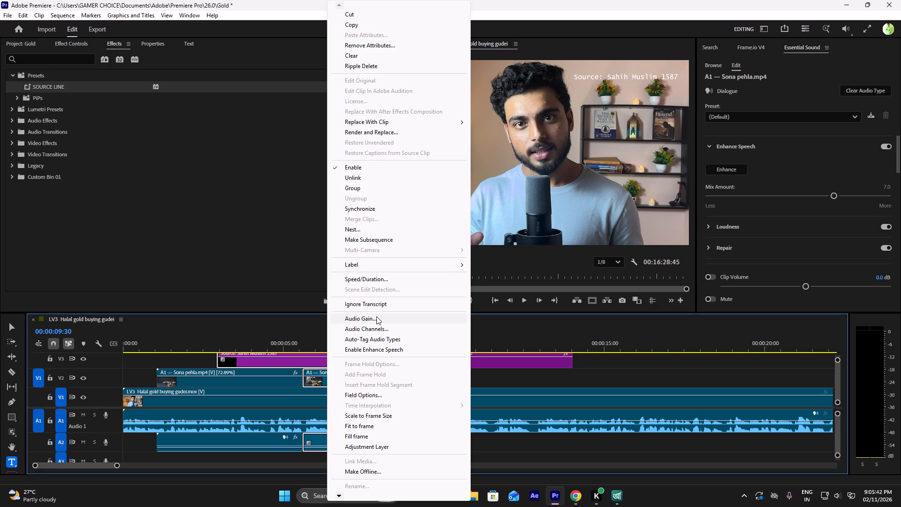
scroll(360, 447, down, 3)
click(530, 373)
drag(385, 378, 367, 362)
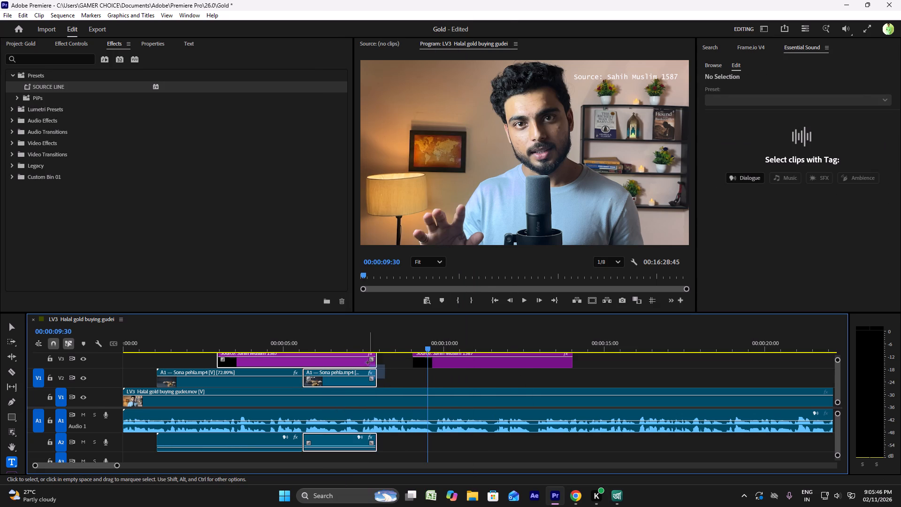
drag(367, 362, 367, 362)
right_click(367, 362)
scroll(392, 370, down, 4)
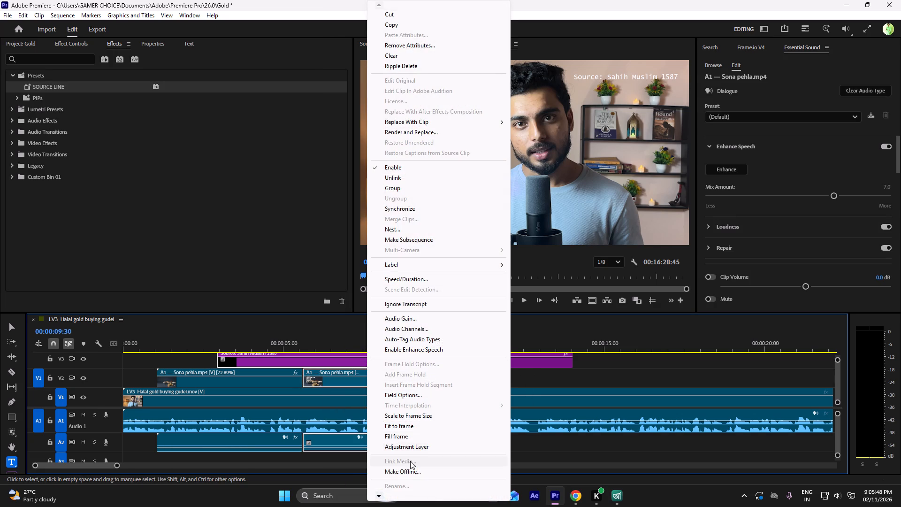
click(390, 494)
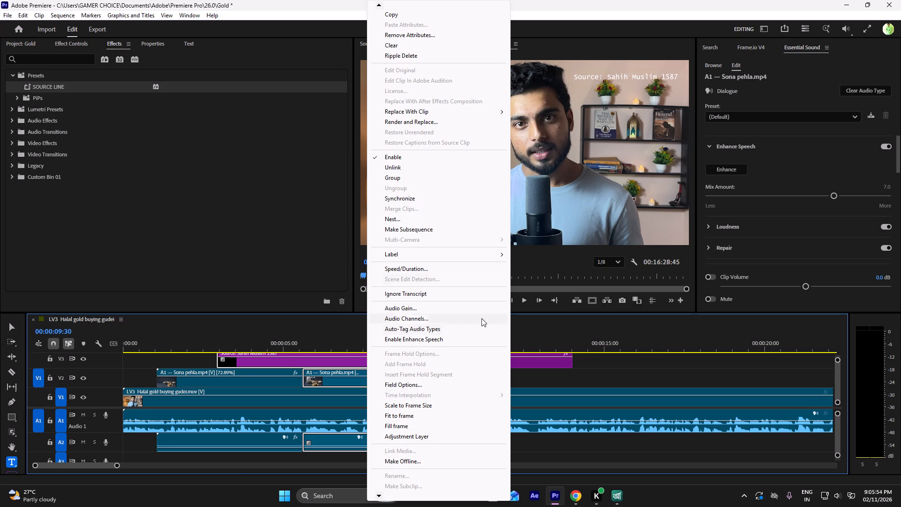
Compare the source line's placement in the two V3 graphics at 00:00:13:49 and 00:00:07:01.
click(568, 343)
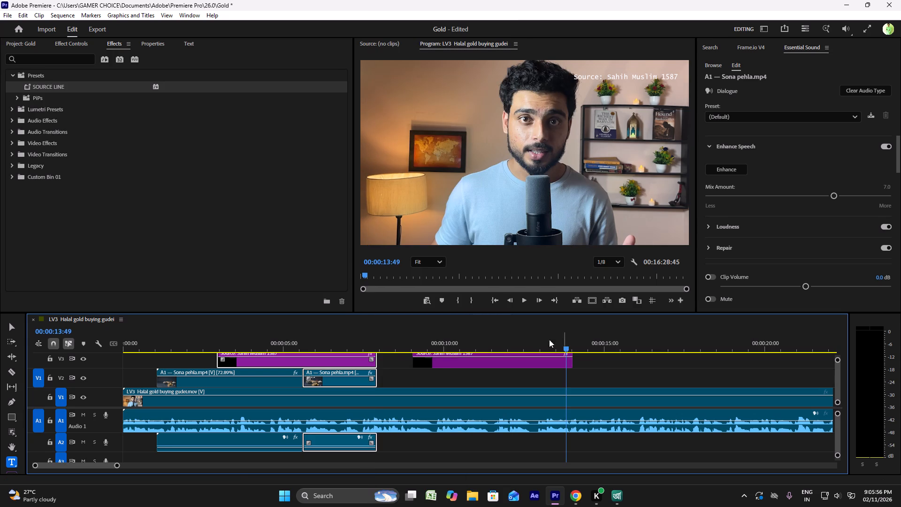
click(350, 346)
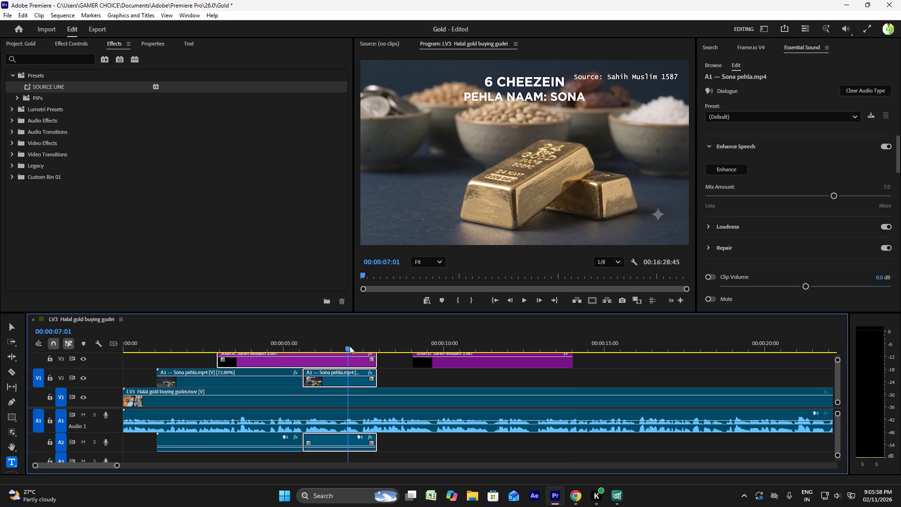
Find the BADA TEXT instructions in the brief PDF in Chrome, and examine its card on page 4 in a duplicate tab.
click(575, 497)
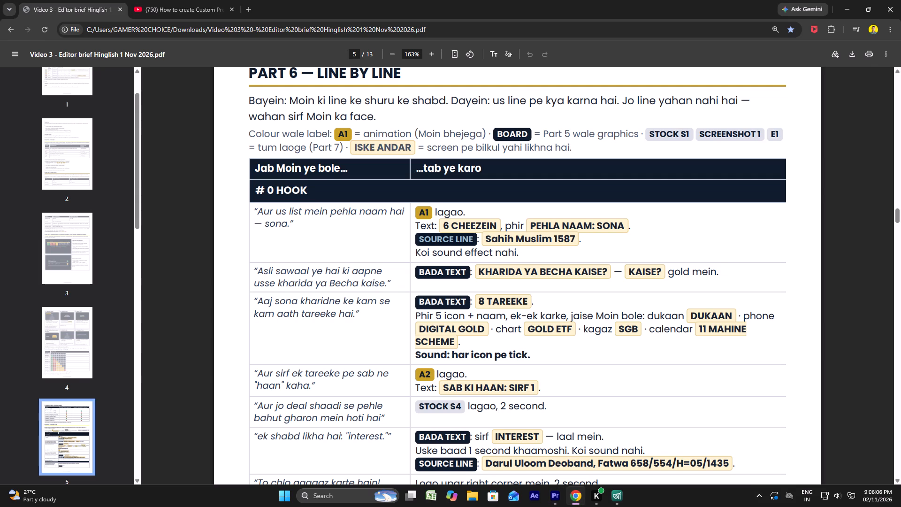
drag(424, 274, 456, 275)
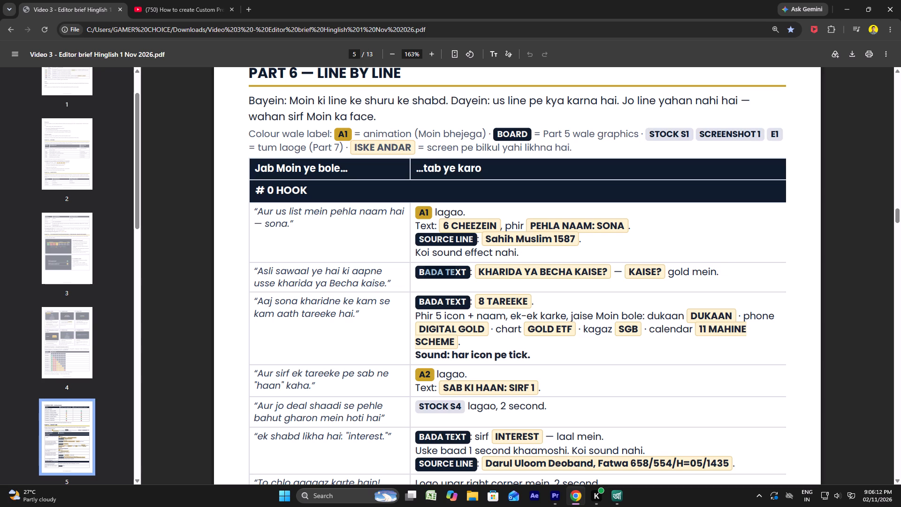
right_click(72, 8)
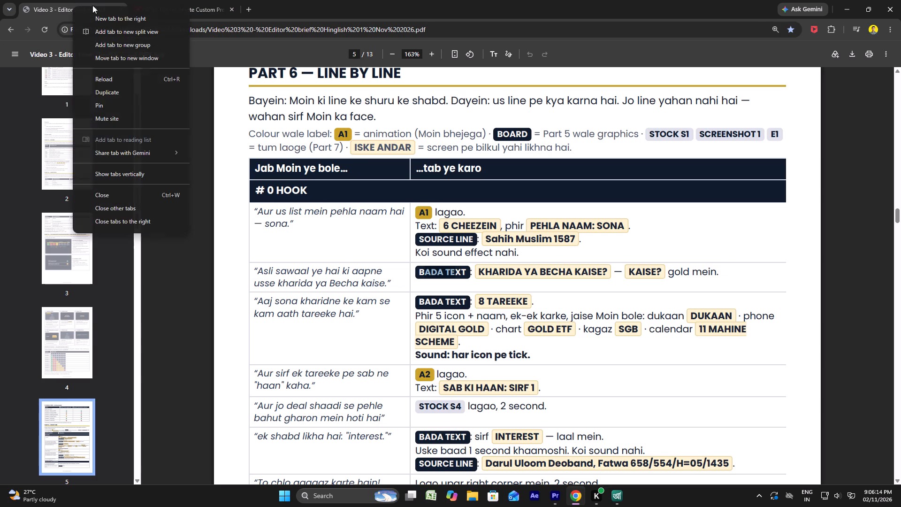
click(130, 89)
scroll(503, 158, down, 9)
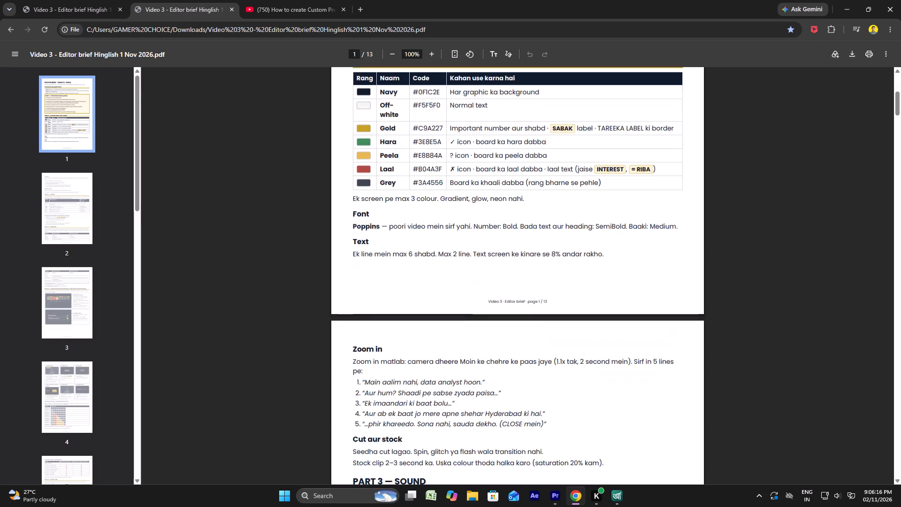
scroll(502, 158, down, 9)
scroll(500, 157, down, 12)
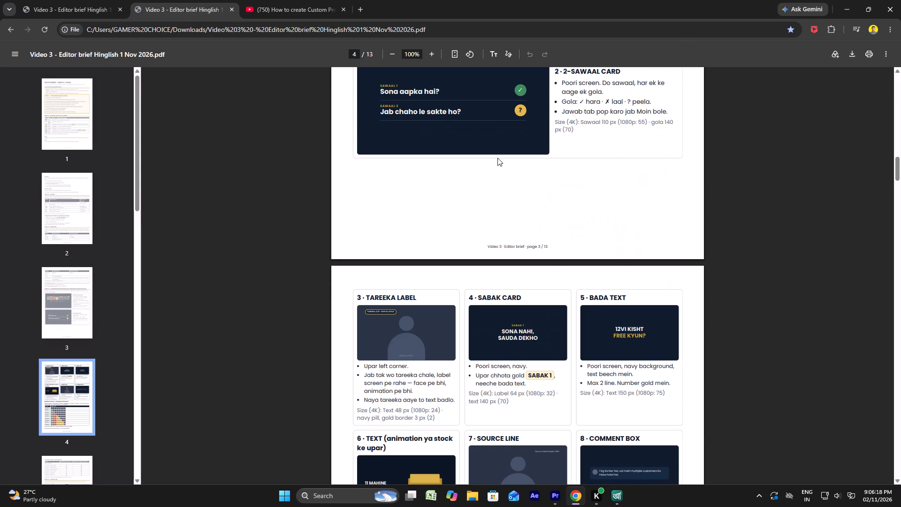
scroll(497, 158, down, 3)
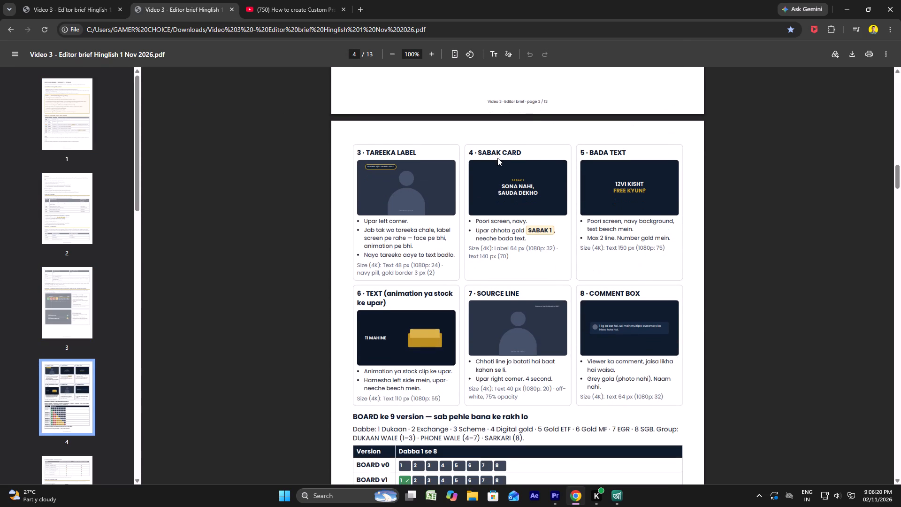
ctrl+scroll(698, 178, up, 4)
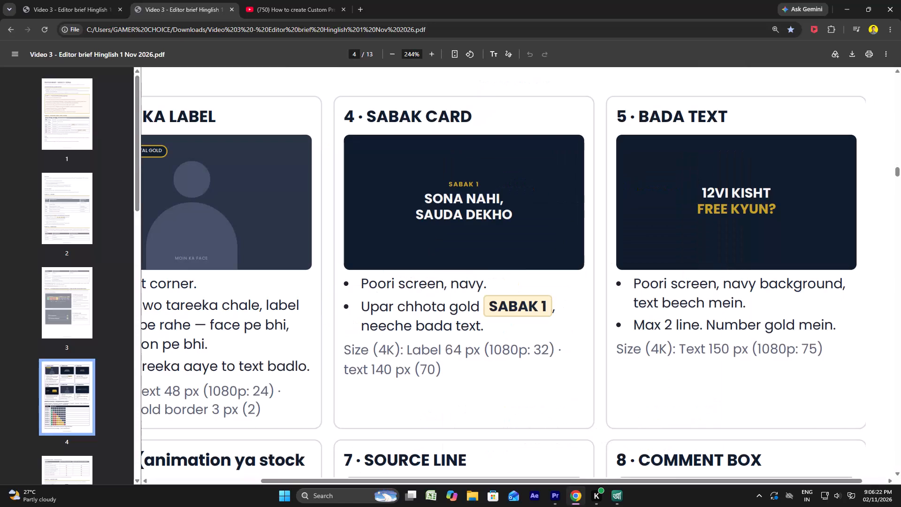
Arrange the Chrome and Premiere Pro windows side by side, with the brief's navy BADA TEXT card exposed for colour sampling.
click(874, 4)
scroll(469, 158, down, 1)
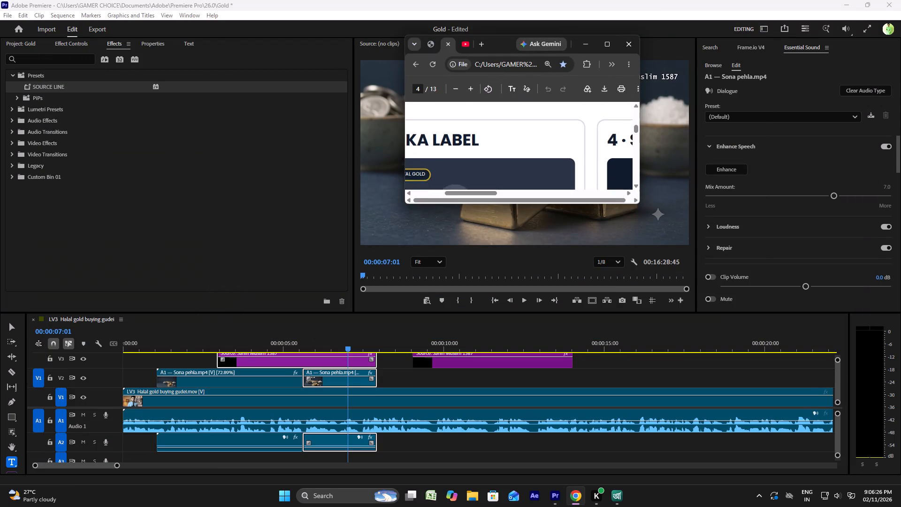
drag(486, 192, 488, 192)
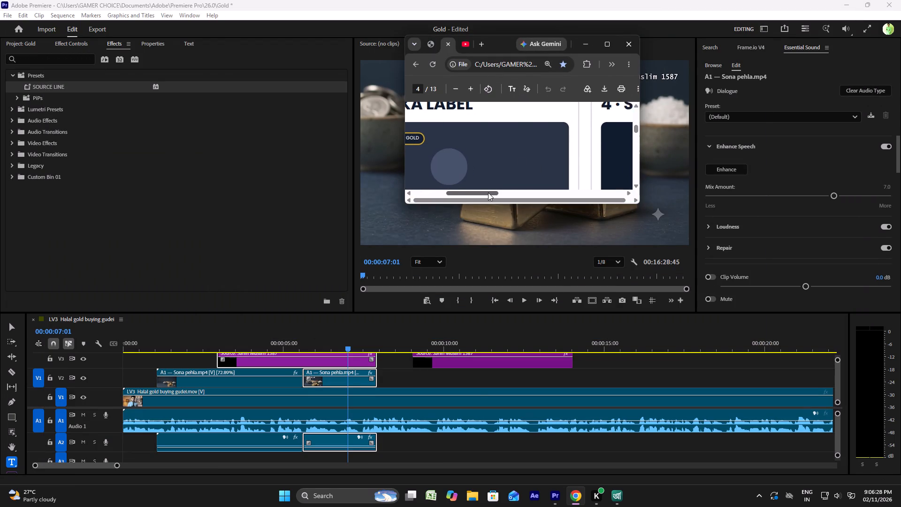
drag(488, 192, 589, 201)
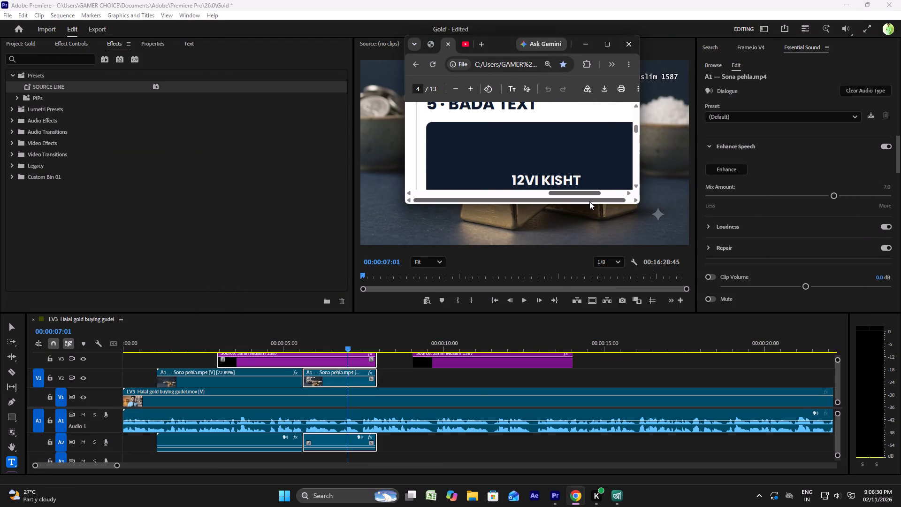
click(874, 7)
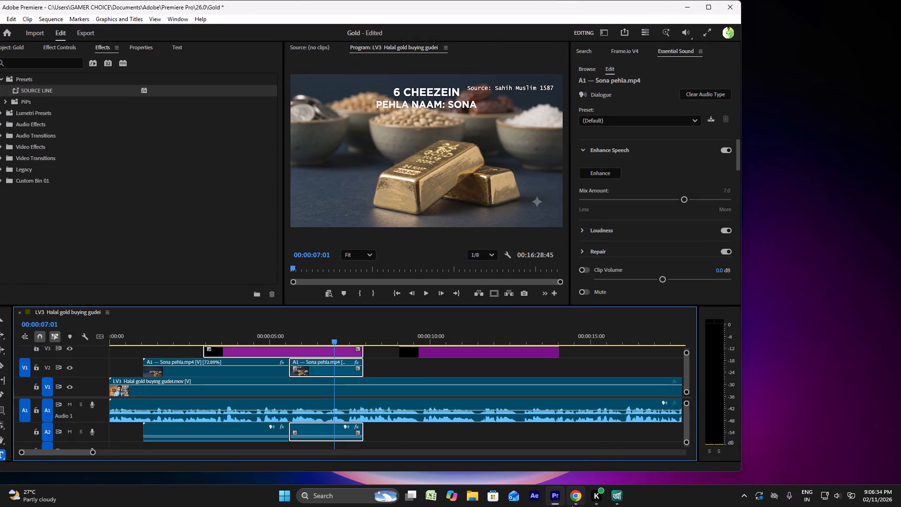
click(570, 498)
drag(501, 44, 806, 94)
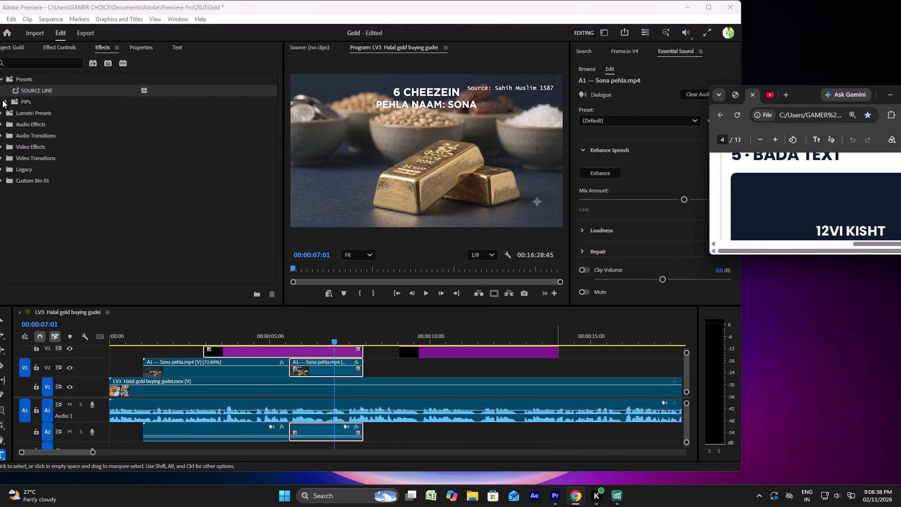
In Premiere Pro, draw a rectangle covering the whole video frame at 00:00:09:35.
click(22, 48)
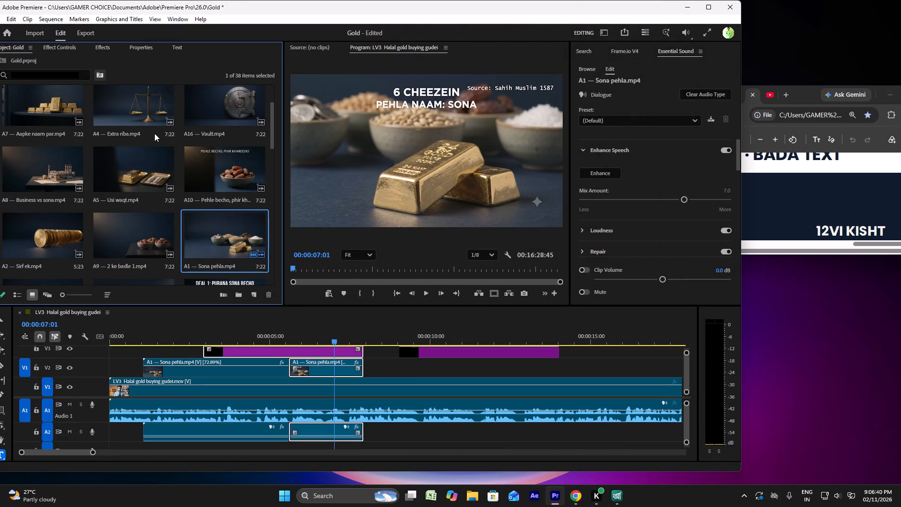
click(417, 339)
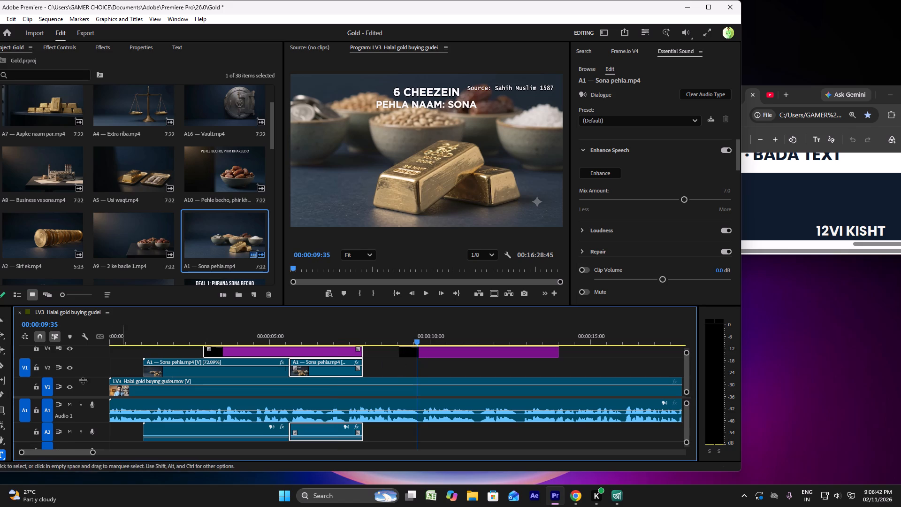
click(2, 409)
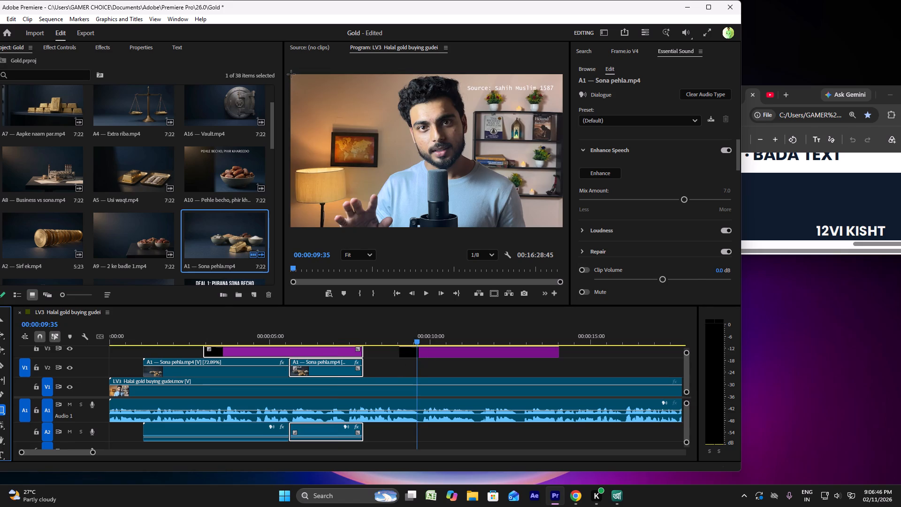
drag(291, 74, 485, 192)
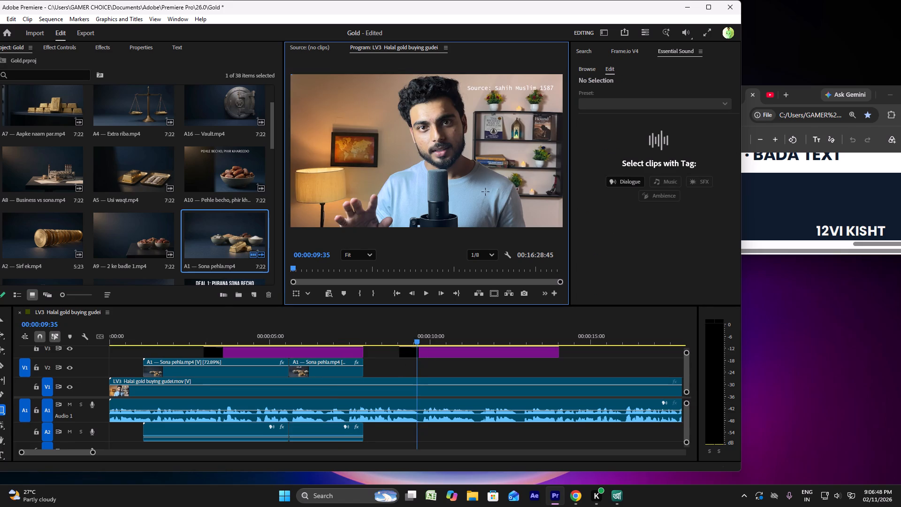
drag(485, 192, 557, 225)
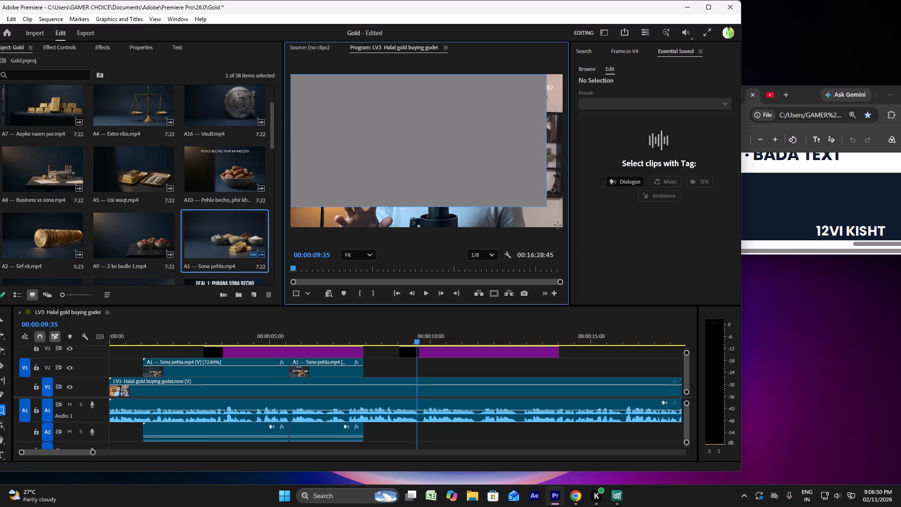
drag(557, 225, 565, 229)
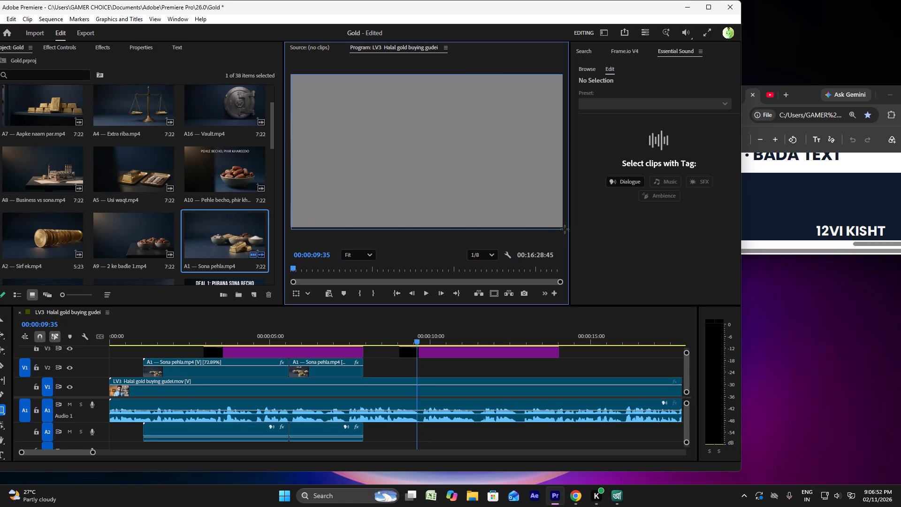
drag(565, 229, 568, 235)
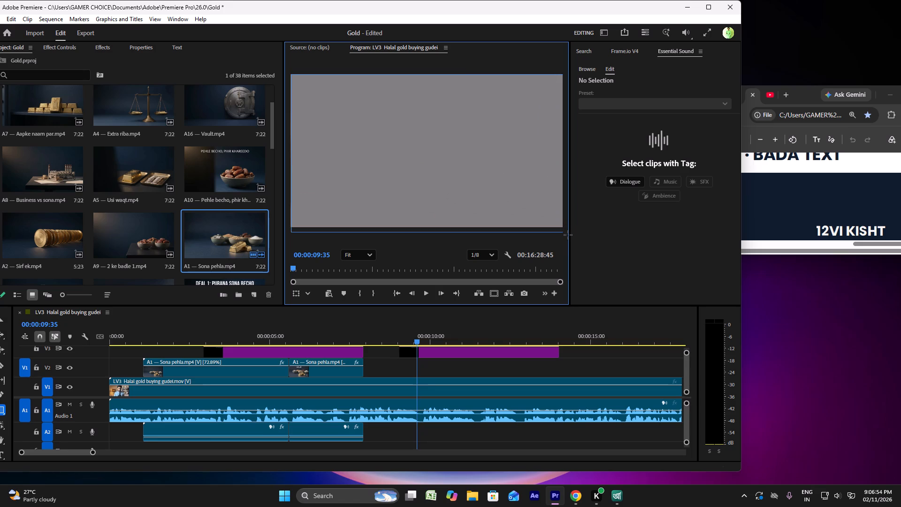
drag(568, 235, 568, 234)
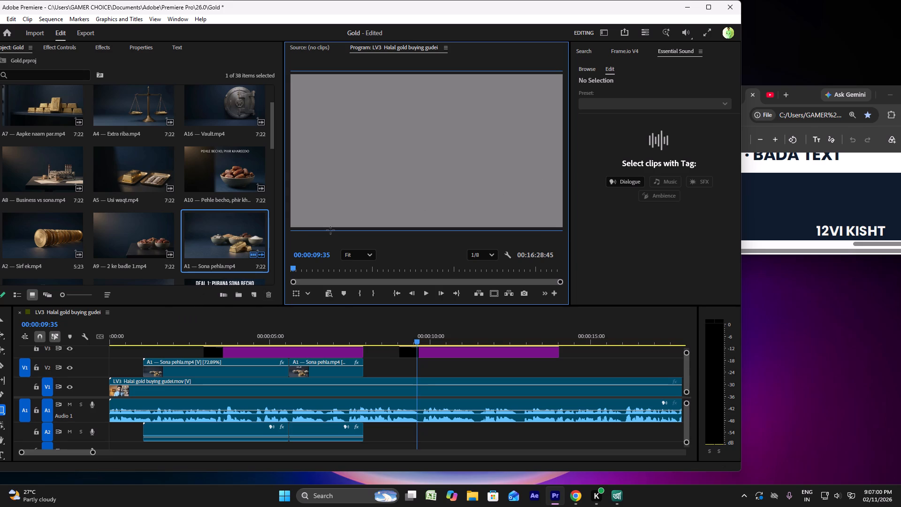
Fill the full-frame rectangle with the navy sampled from the brief's BADA TEXT card.
click(143, 47)
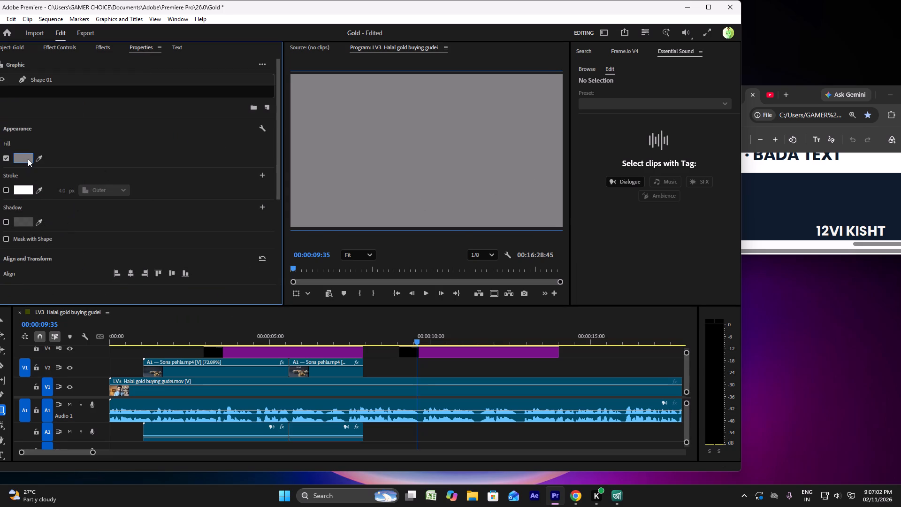
click(28, 159)
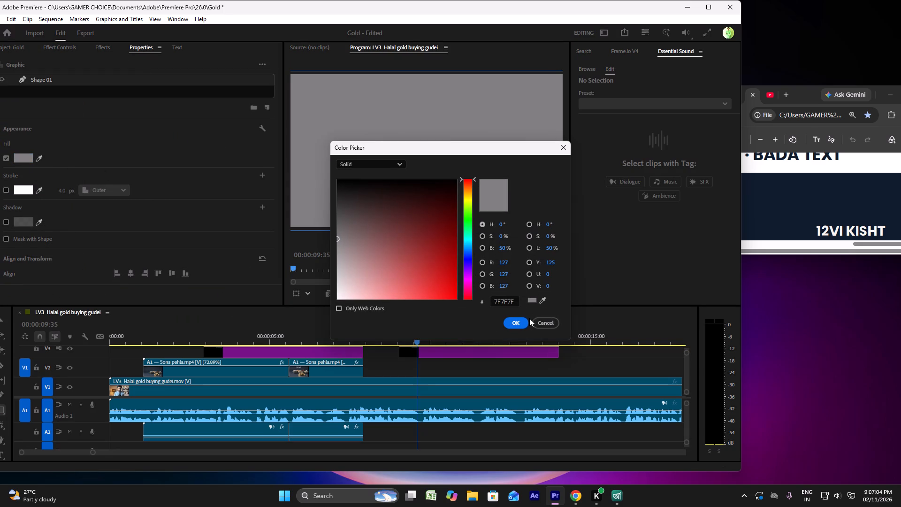
click(537, 323)
click(39, 158)
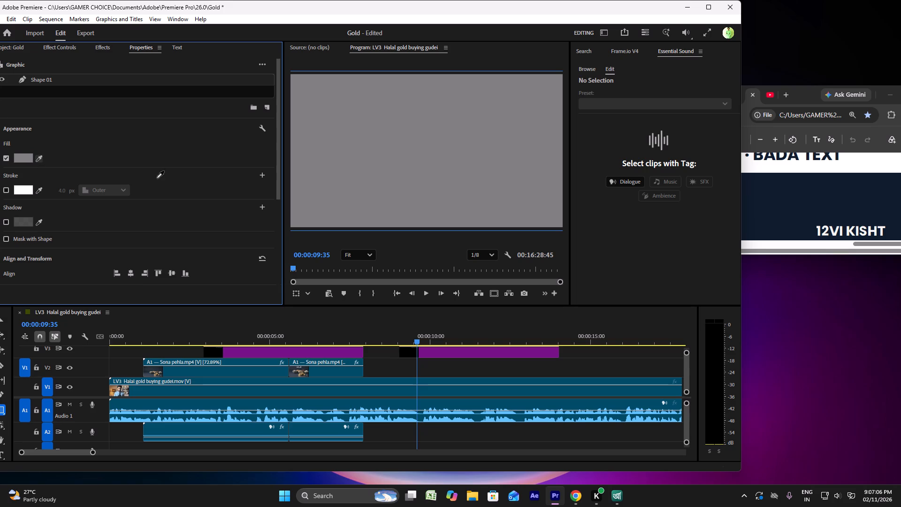
click(837, 190)
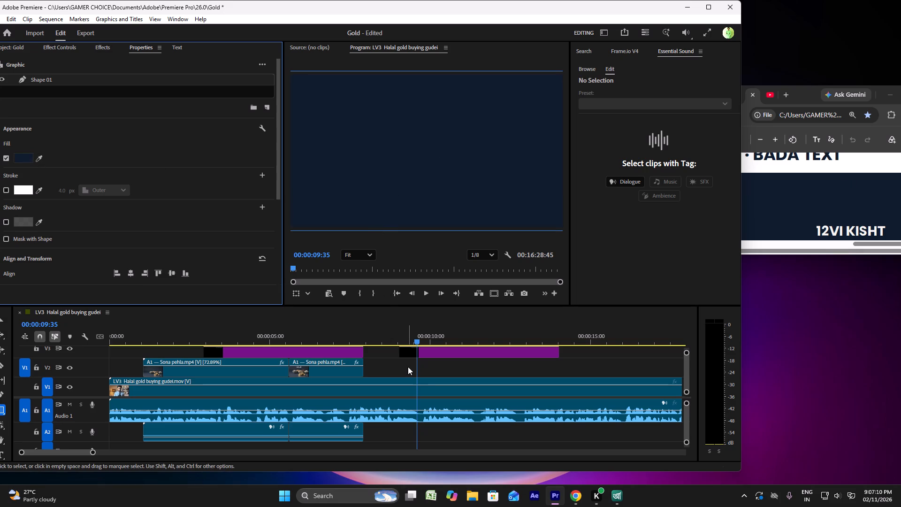
Move the navy rectangle graphic from track V4 down to V2.
ctrl+scroll(408, 368, up, 4)
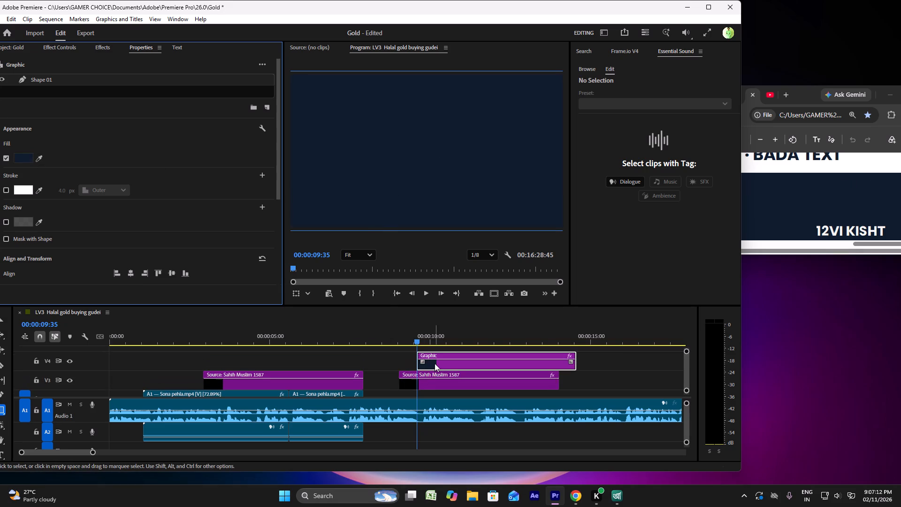
drag(435, 362, 429, 400)
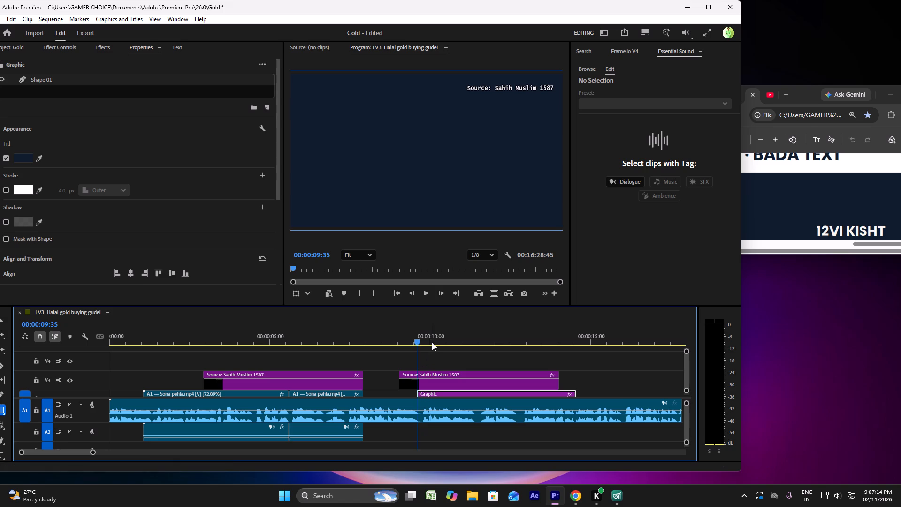
Delete the second Source: Sahih Muslim 1587 graphic from V3, above the navy graphic.
click(432, 342)
click(435, 385)
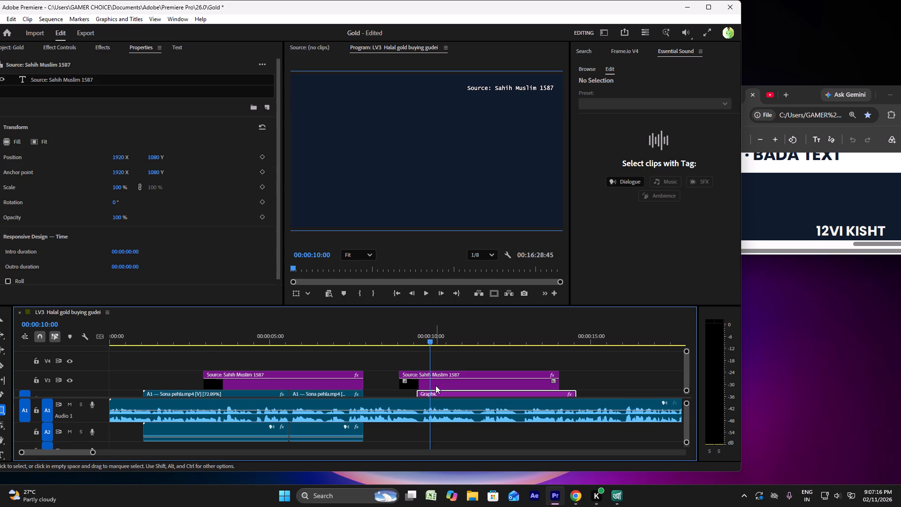
key(Delete)
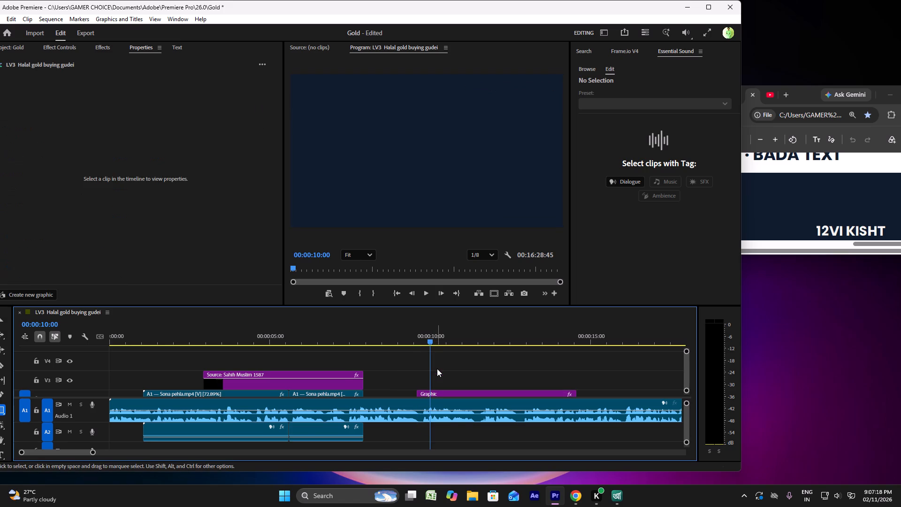
Reposition the navy graphic on V2 to start at about 00:00:12:45, playing the sequence to check its timing against the speech.
scroll(431, 364, down, 5)
alt+scroll(426, 361, down, 4)
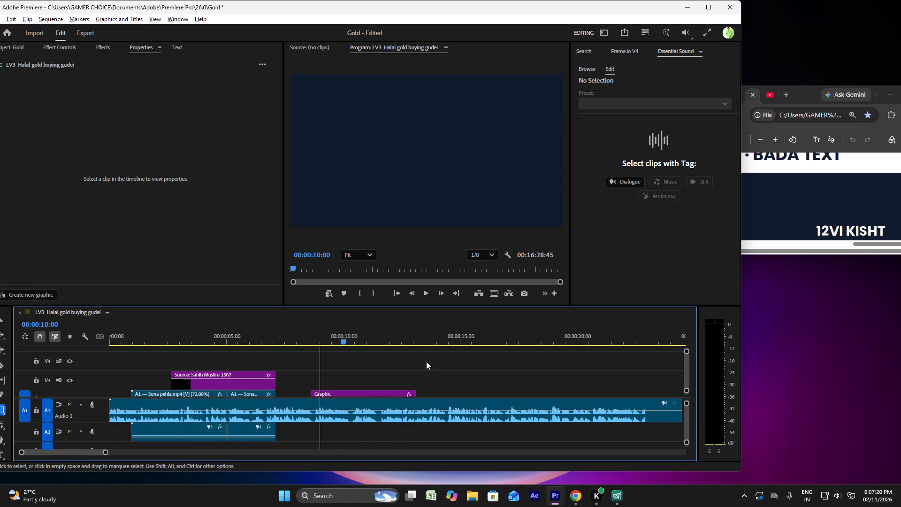
ctrl+scroll(425, 361, up, 5)
ctrl+scroll(425, 361, down, 5)
click(361, 372)
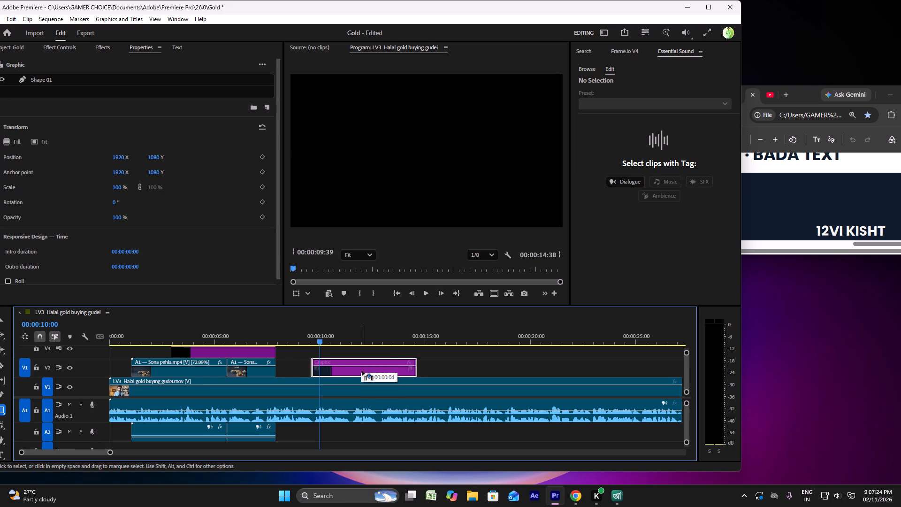
click(288, 339)
key(space)
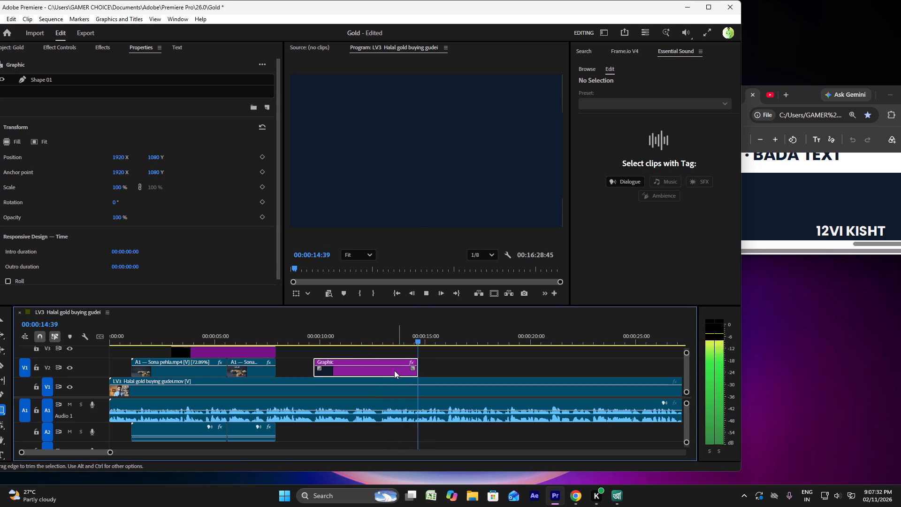
key(space)
drag(389, 371, 454, 365)
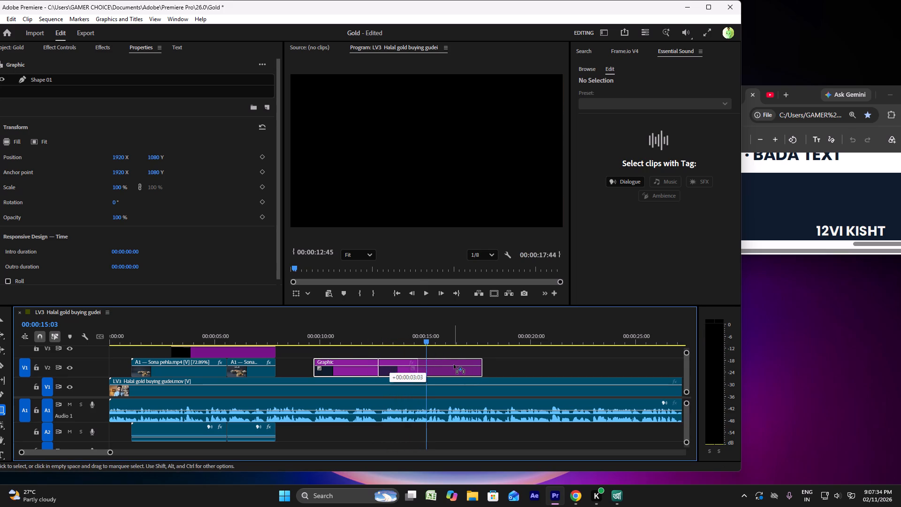
drag(454, 365, 455, 365)
click(375, 338)
key(space)
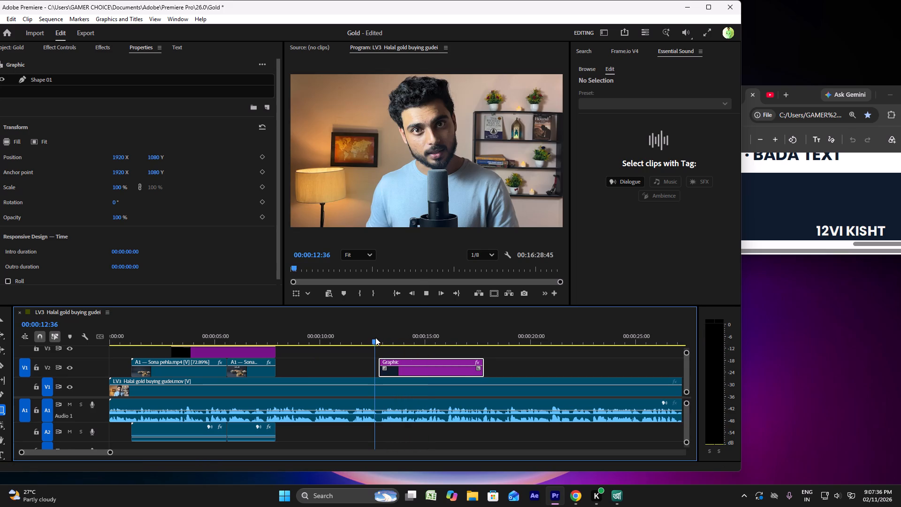
key(space)
Enlarge both the Premiere Pro window and the browser window with the Video 3 brief to full screen.
click(569, 490)
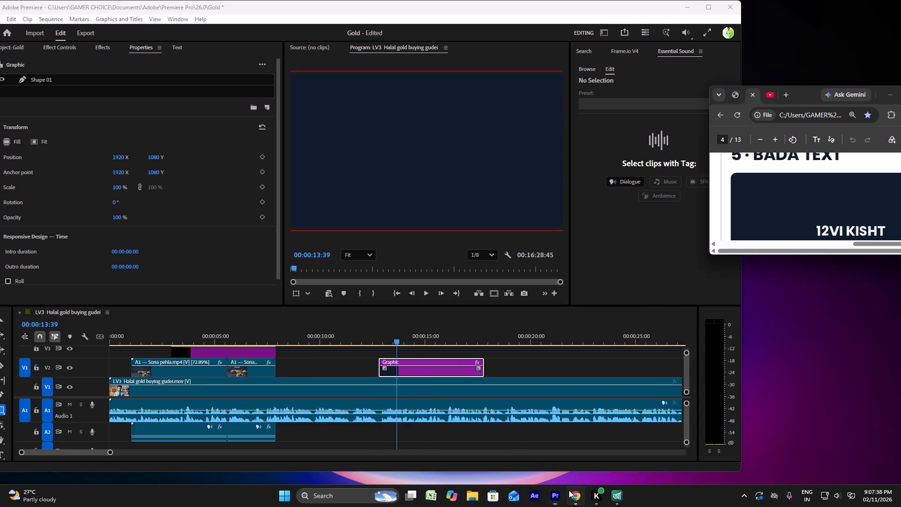
click(805, 97)
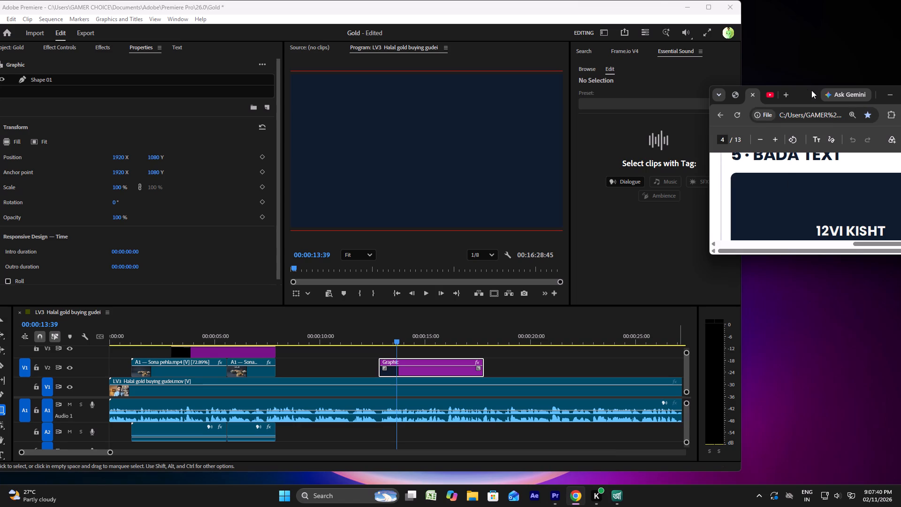
drag(809, 89, 599, 85)
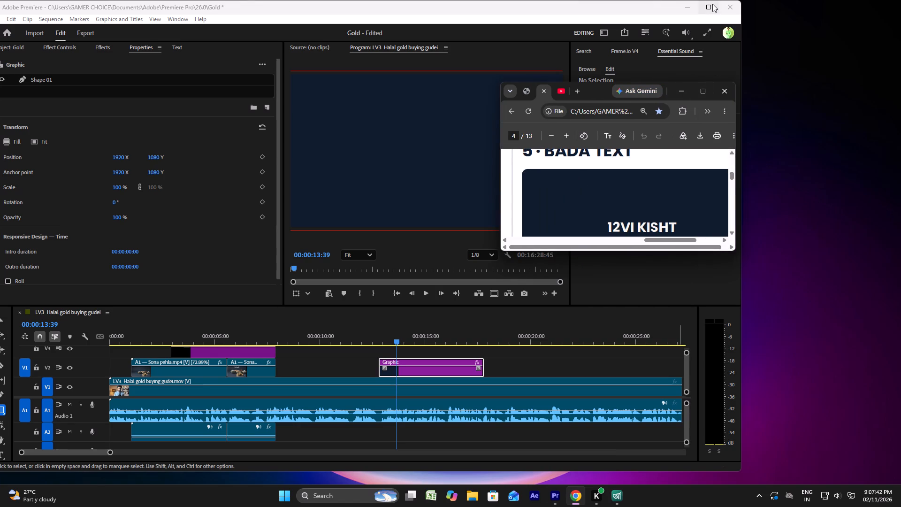
click(712, 4)
click(575, 491)
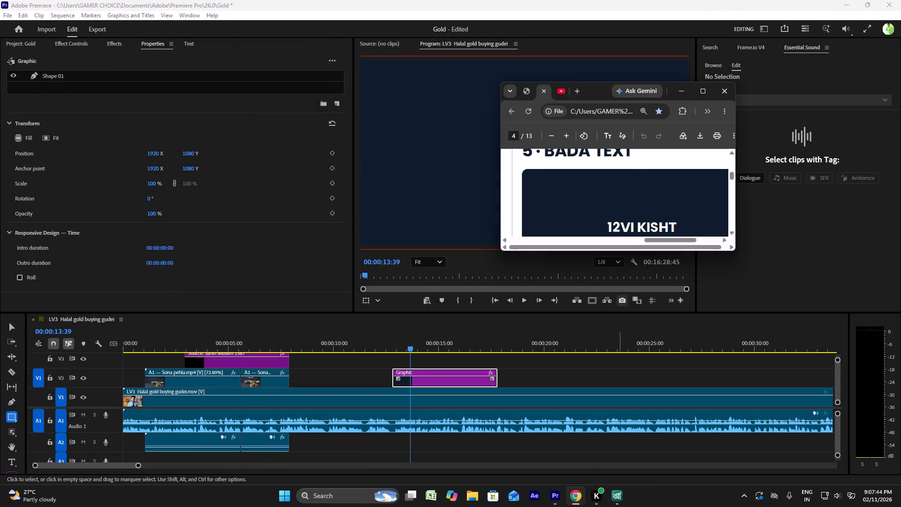
click(696, 91)
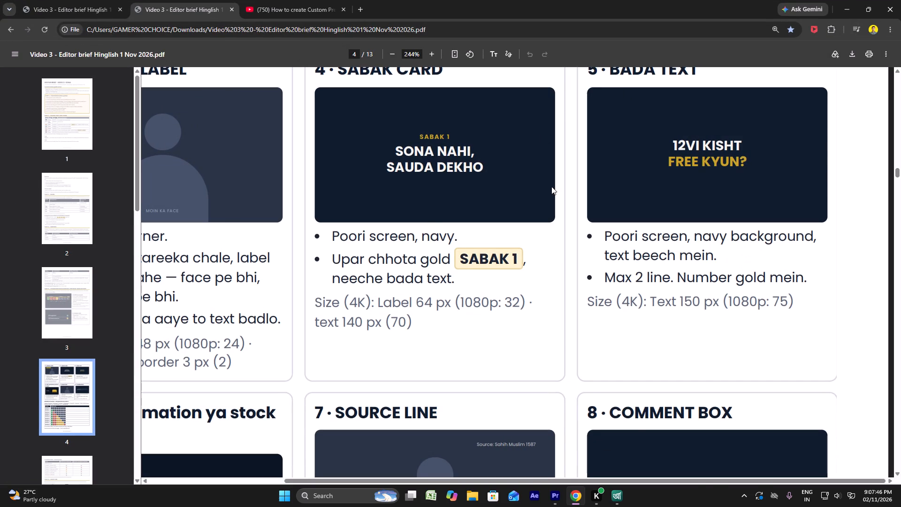
Copy the BADA TEXT wording KHARIDA YA BECHA KAISE? from the # 0 HOOK rows in Part 6 of the brief.
ctrl+scroll(548, 193, down, 2)
scroll(548, 193, down, 1)
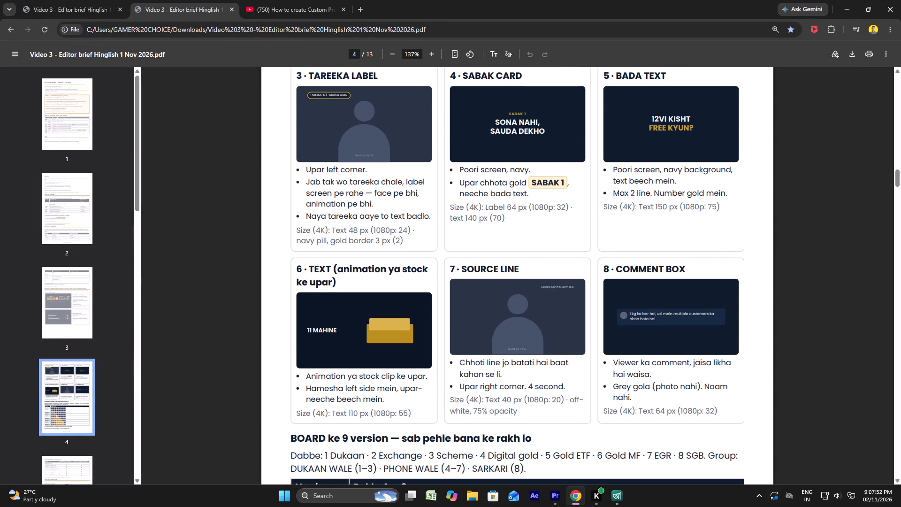
scroll(531, 163, down, 15)
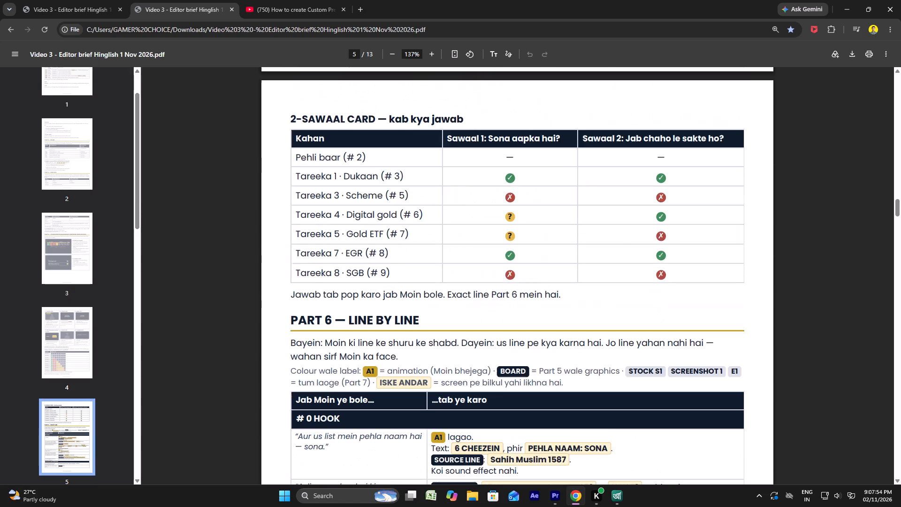
scroll(531, 163, down, 8)
scroll(531, 163, up, 4)
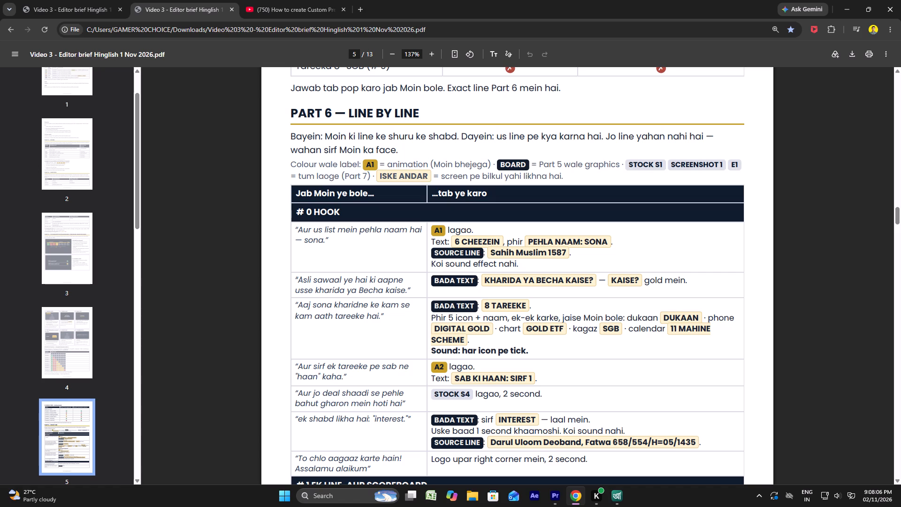
drag(592, 280, 485, 279)
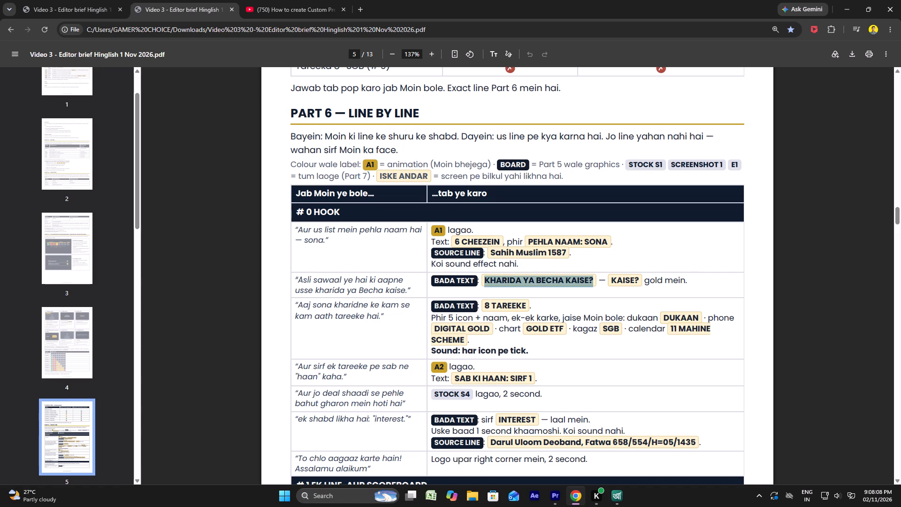
right_click(486, 279)
click(505, 291)
Switch to Premiere Pro and add the text KHARIDA YA BECHA KAISE? over the navy graphic at 00:00:14:23.
click(555, 498)
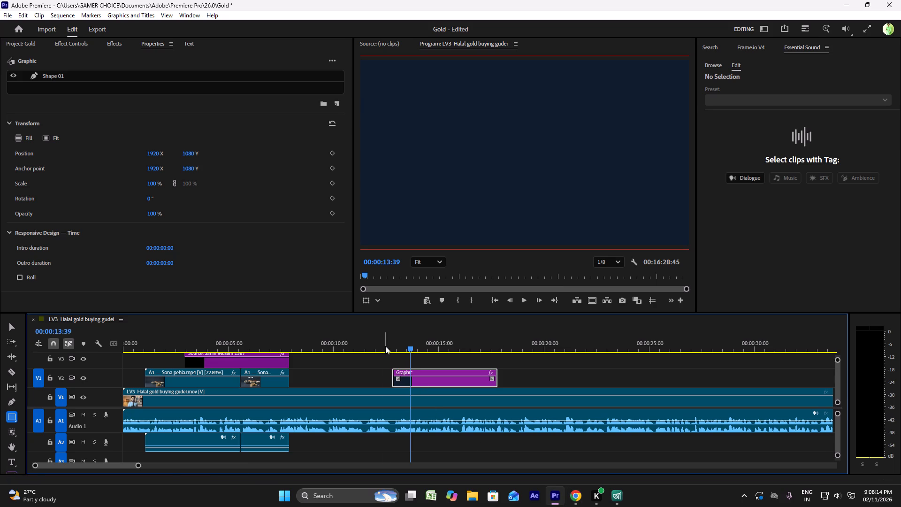
click(385, 346)
click(432, 361)
click(427, 349)
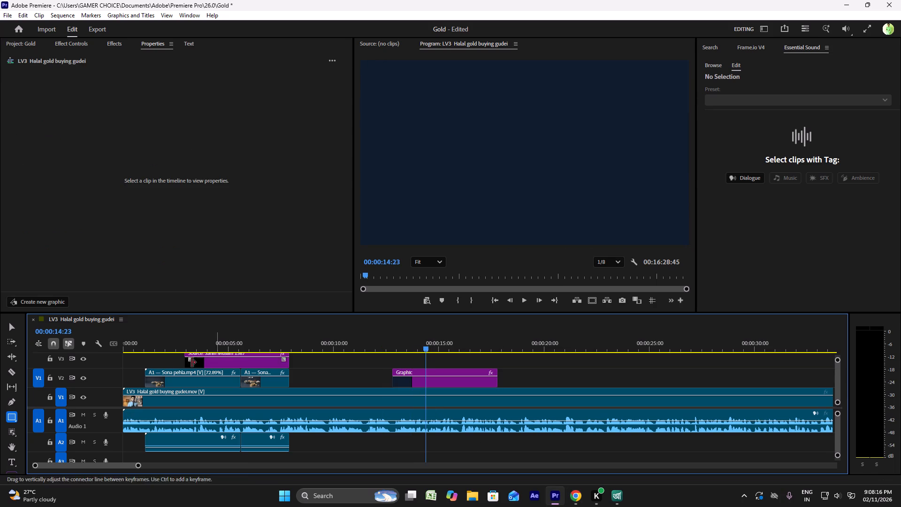
click(11, 460)
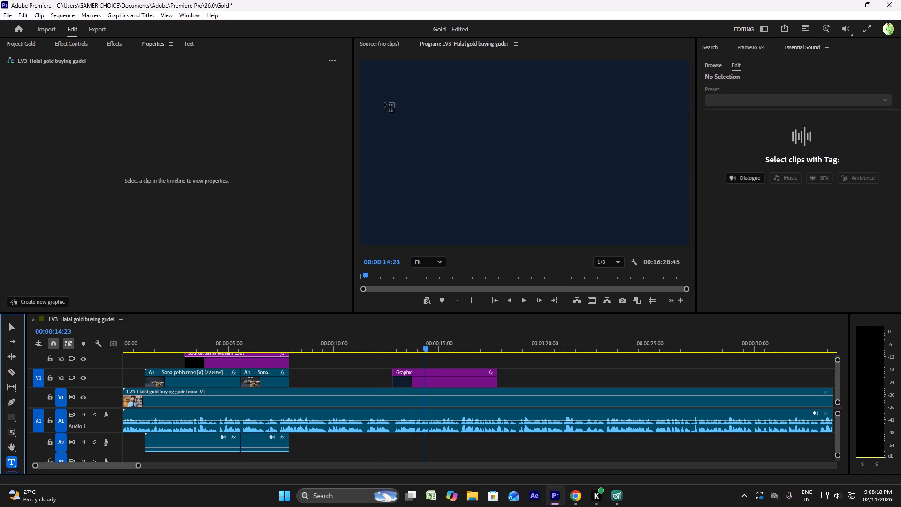
click(456, 118)
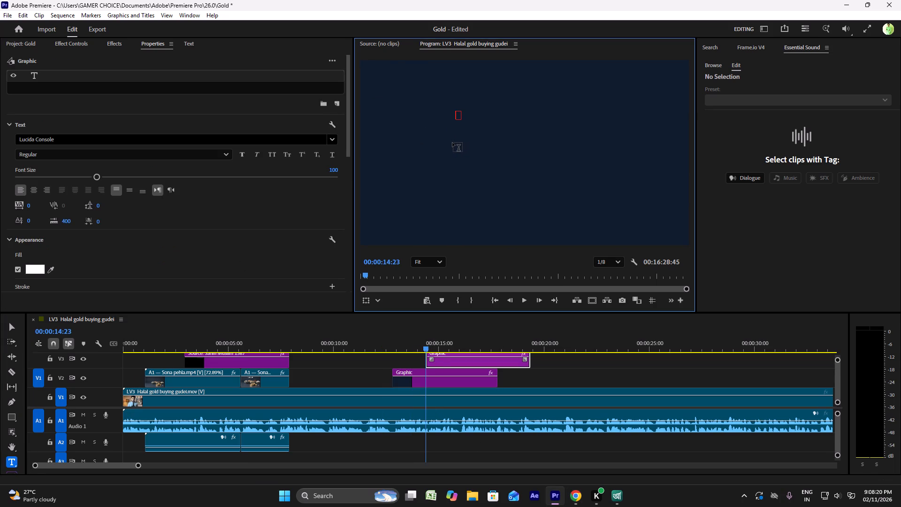
key(ctrl+v)
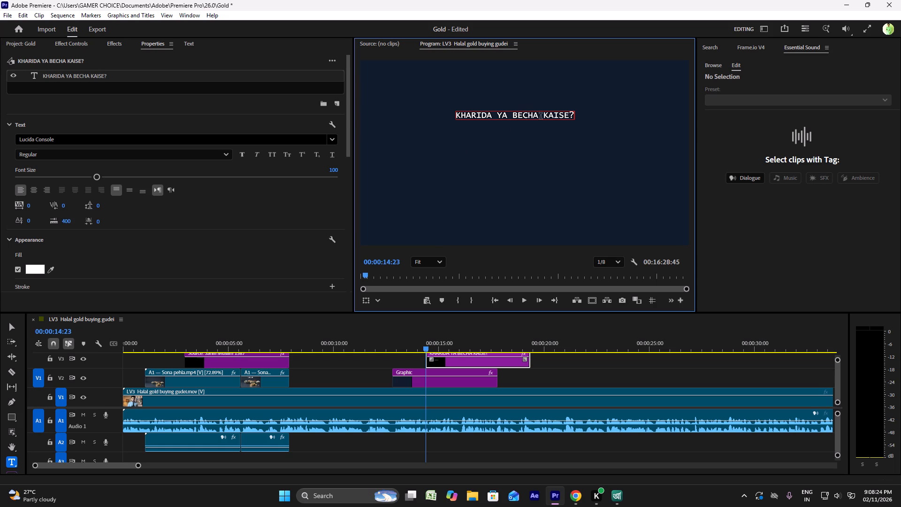
Open the fill colour of the word KAISE? for editing and copy the Gold code C9A227 from the brief's Part 2 colour table.
drag(544, 117, 576, 114)
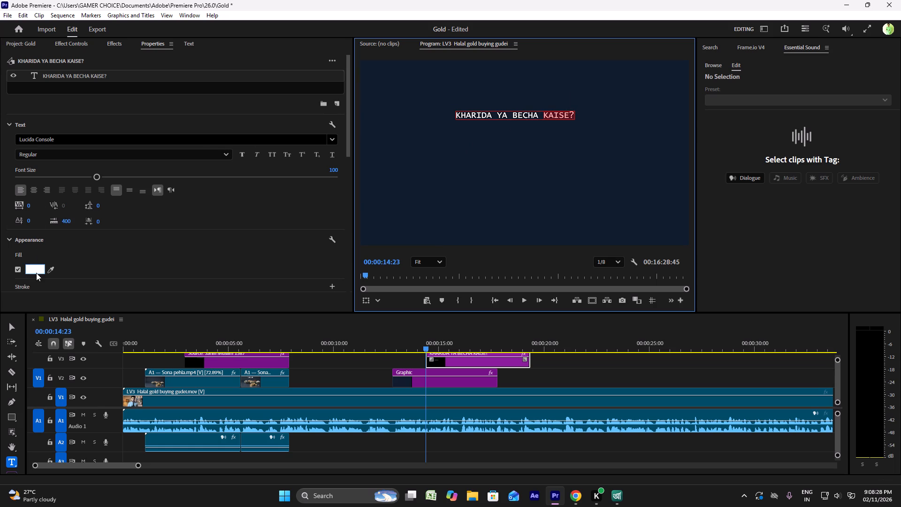
click(36, 273)
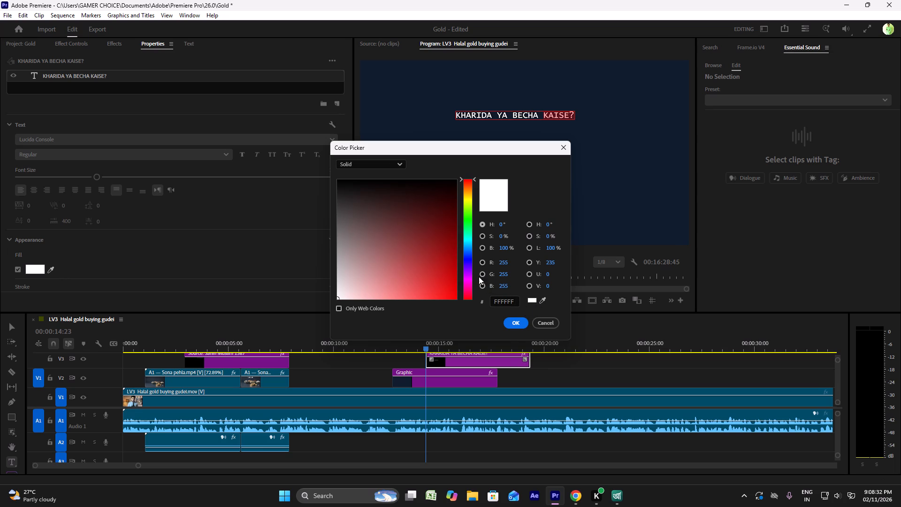
click(571, 506)
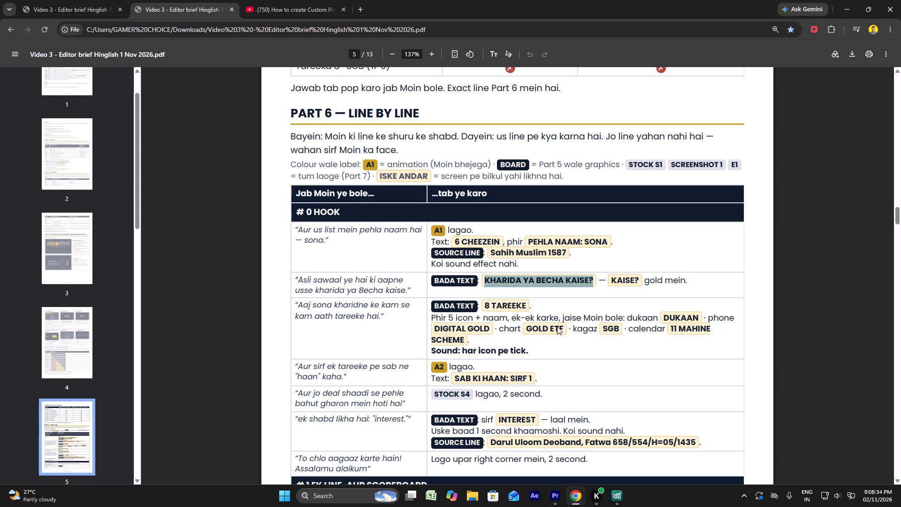
scroll(442, 157, up, 4)
click(70, 0)
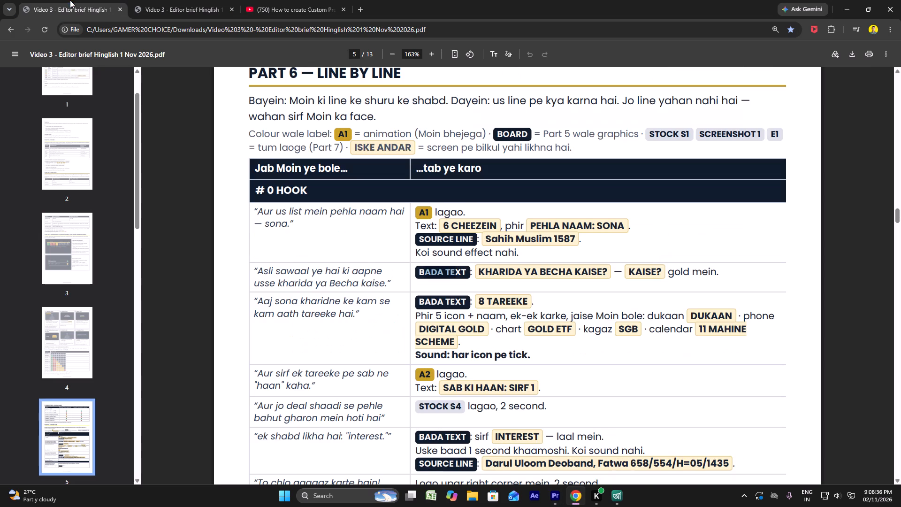
scroll(470, 211, up, 1)
click(155, 0)
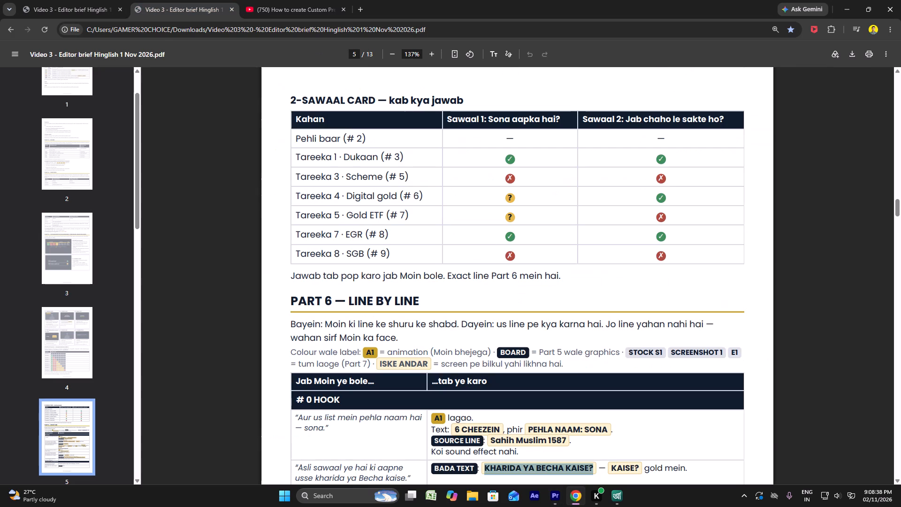
scroll(530, 270, down, 3)
scroll(530, 274, up, 11)
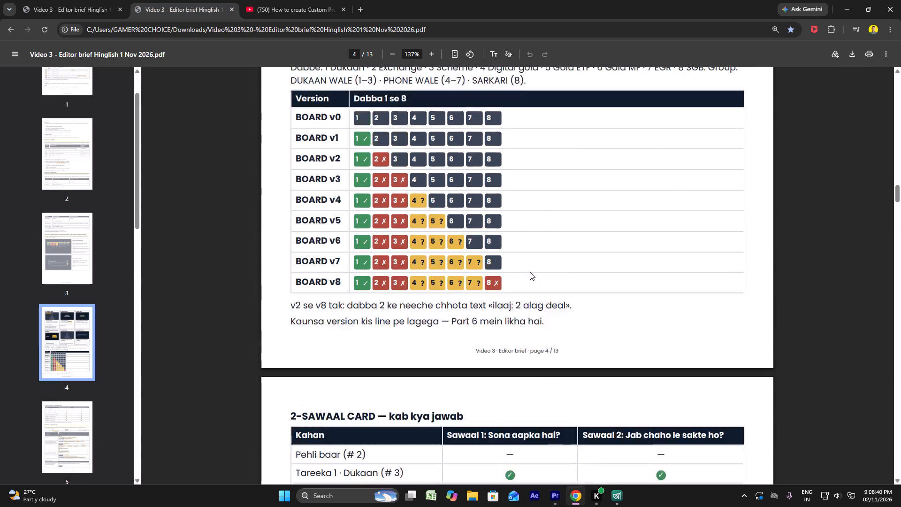
scroll(530, 272, up, 7)
scroll(530, 272, up, 18)
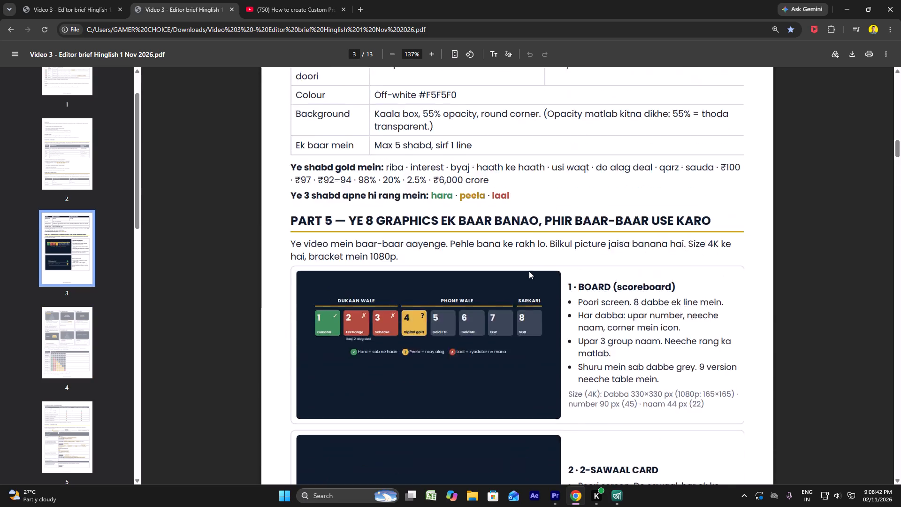
scroll(529, 271, up, 20)
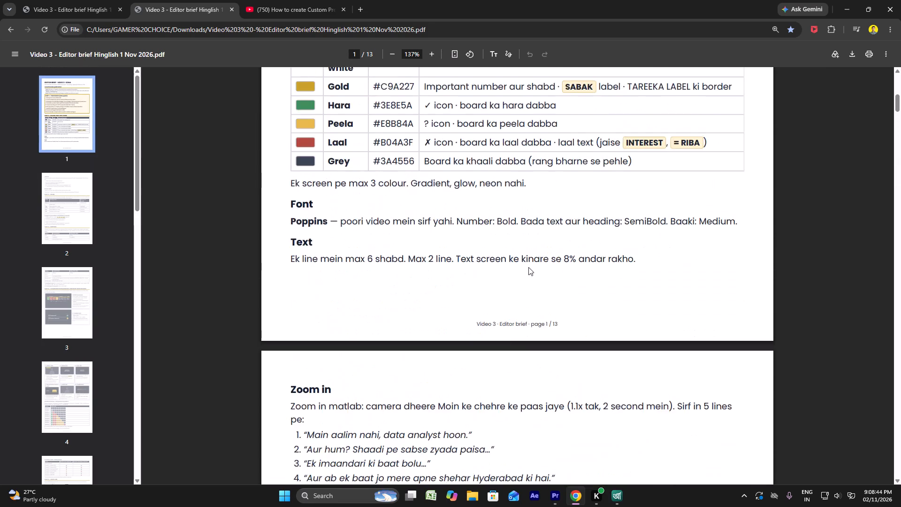
scroll(528, 267, up, 5)
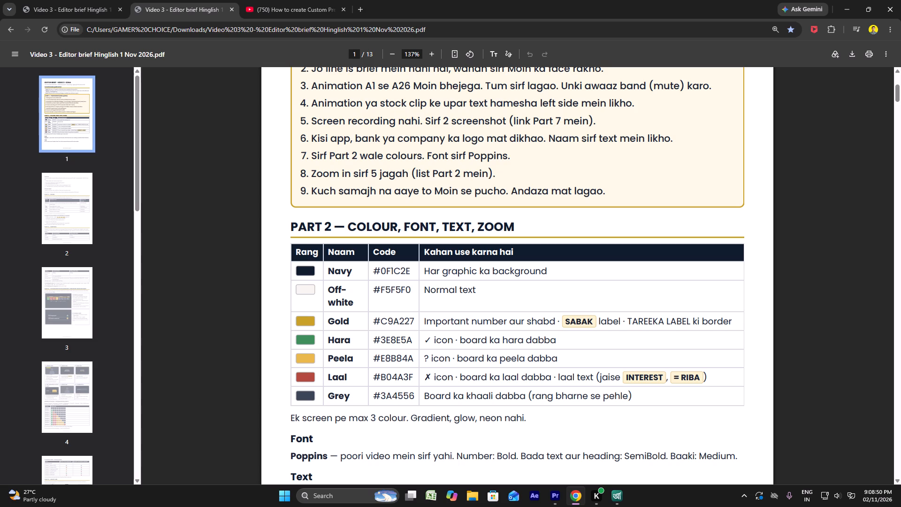
drag(415, 322, 383, 322)
right_click(383, 322)
click(407, 331)
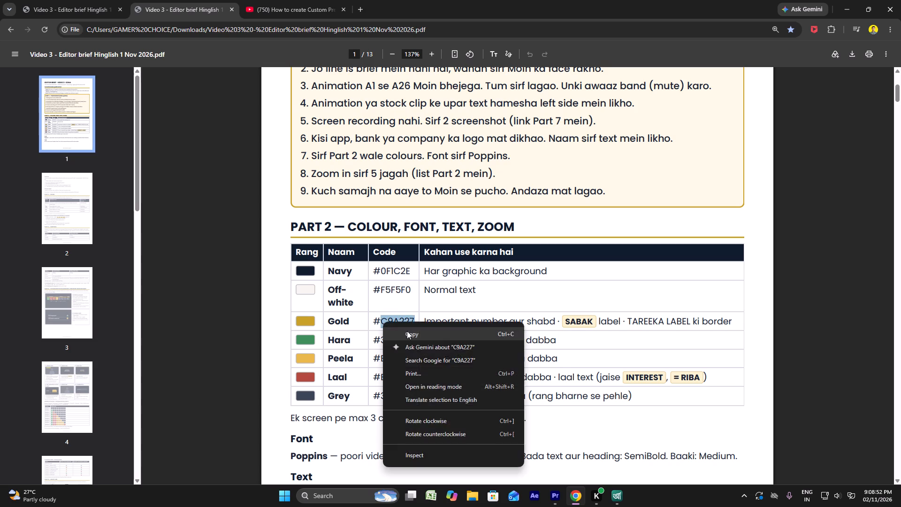
Back in Premiere Pro, set the fill of the word KAISE? to gold C9A227.
click(559, 493)
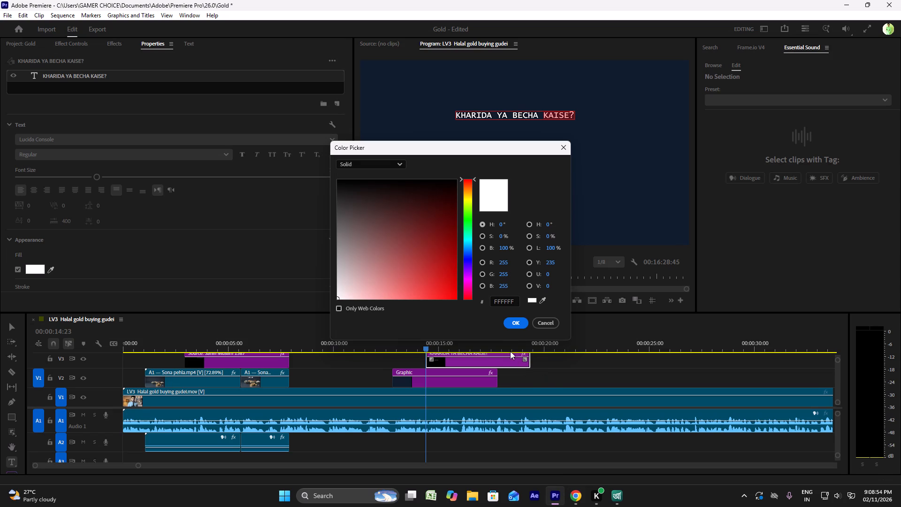
double_click(518, 298)
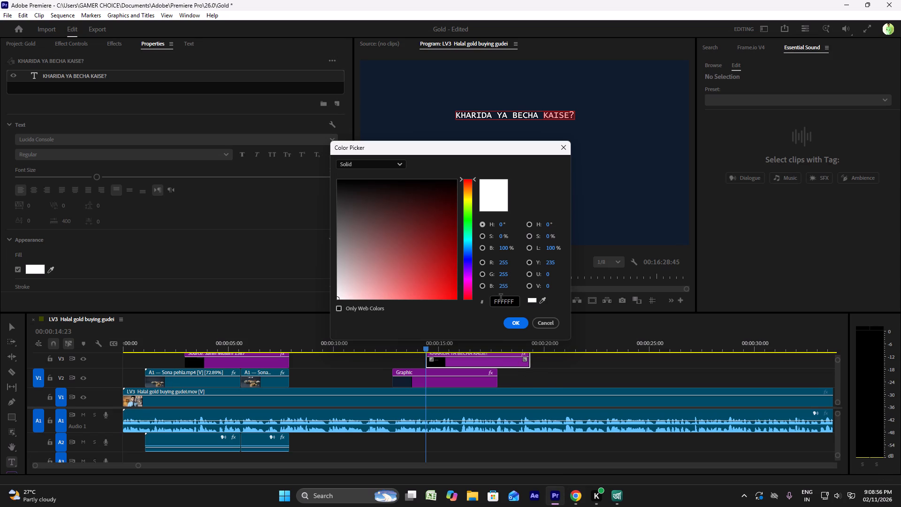
double_click(501, 298)
key(ctrl+v)
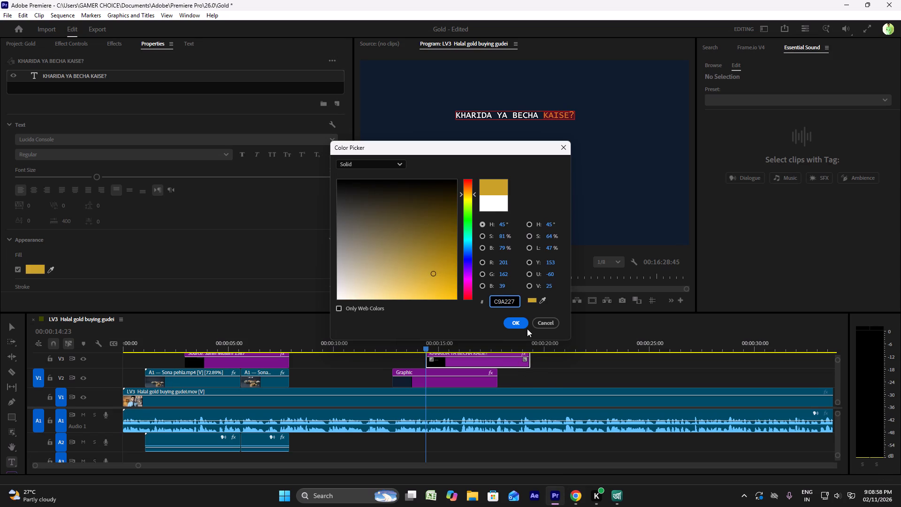
click(521, 325)
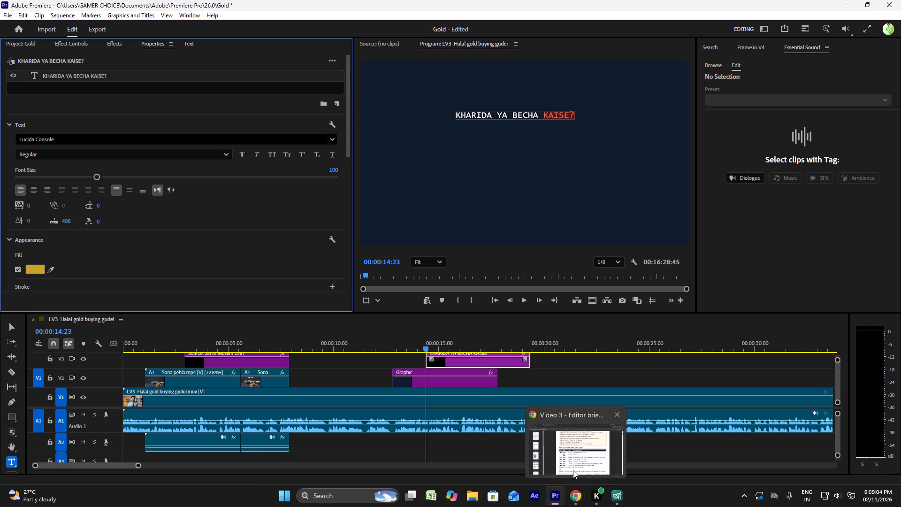
Review the # 0 HOOK rows in Part 6 of the brief, highlighting the 8 TAREEKE text, and return to Premiere Pro.
click(567, 457)
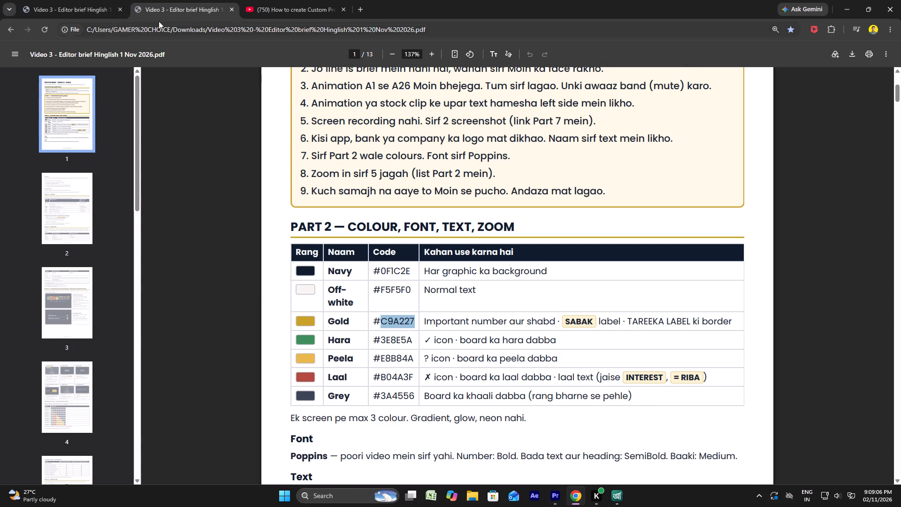
click(83, 0)
scroll(560, 313, down, 2)
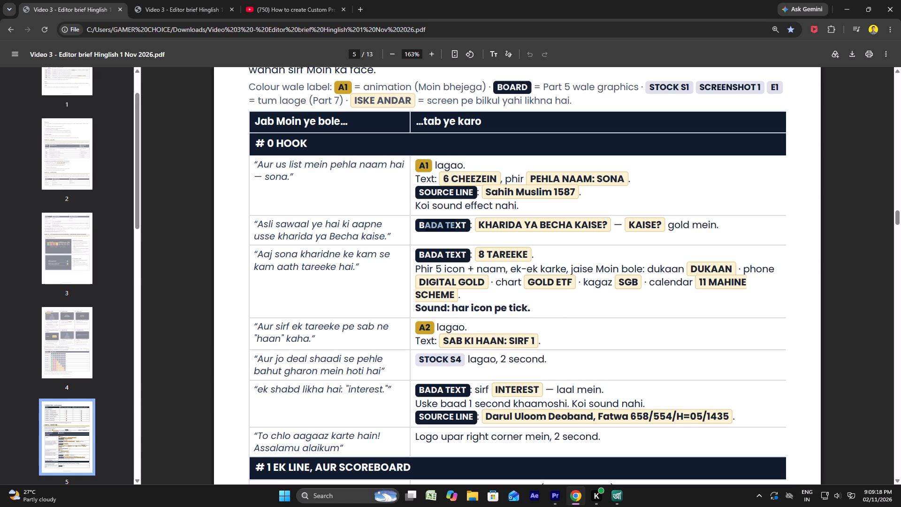
drag(478, 253, 530, 253)
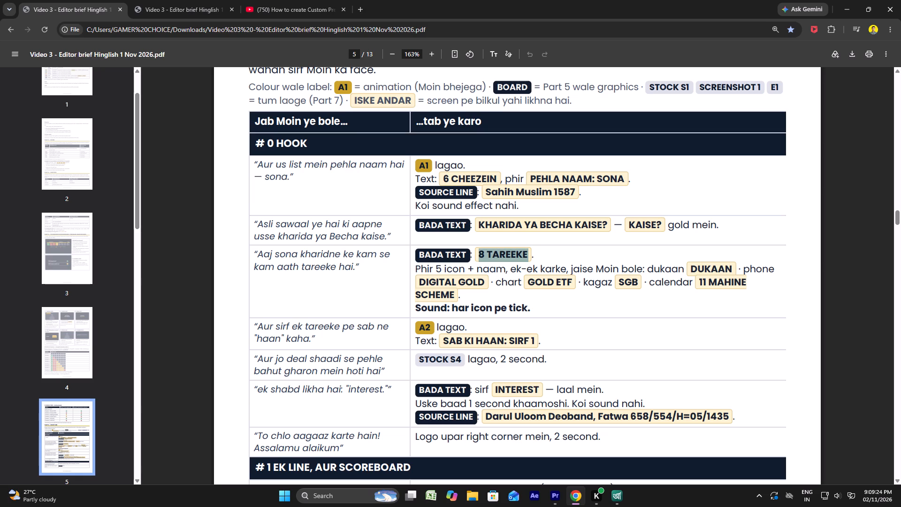
scroll(376, 232, down, 4)
scroll(376, 232, up, 2)
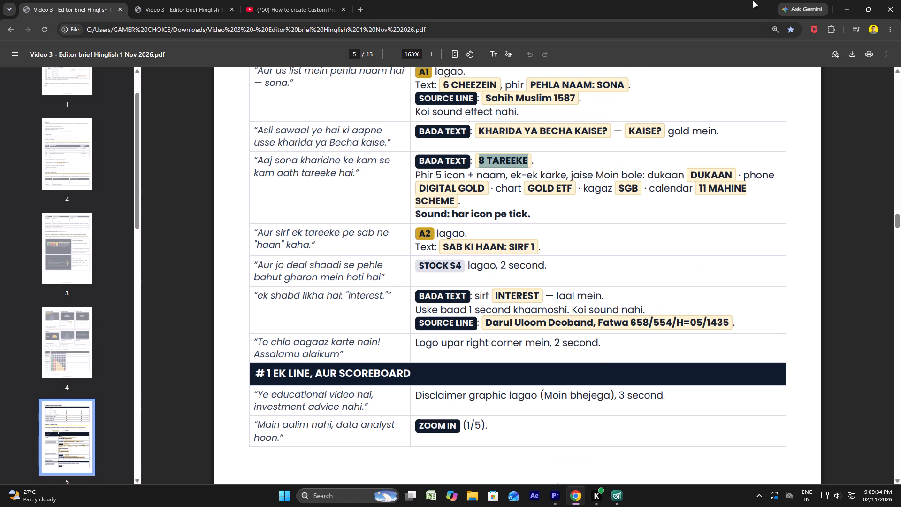
click(850, 0)
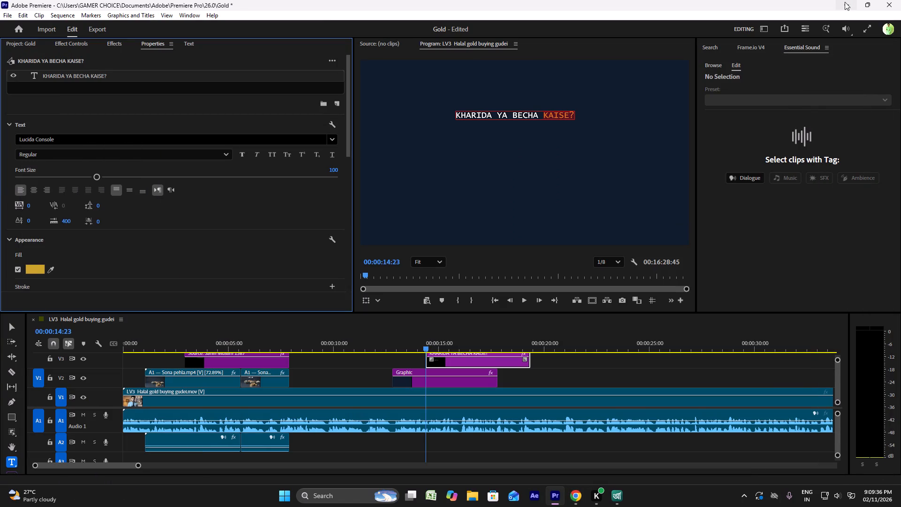
Minimise Premiere Pro and exit the Azadi 24 setup wizard open on the desktop.
click(841, 5)
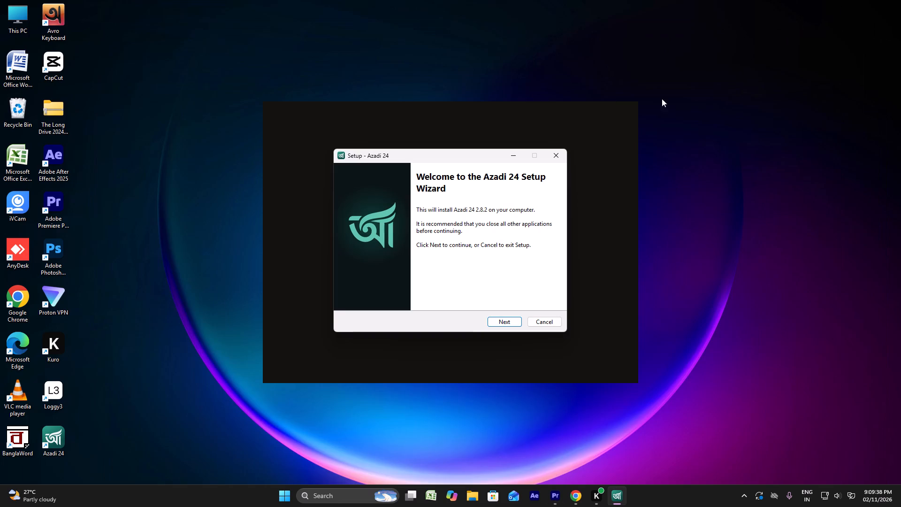
click(562, 150)
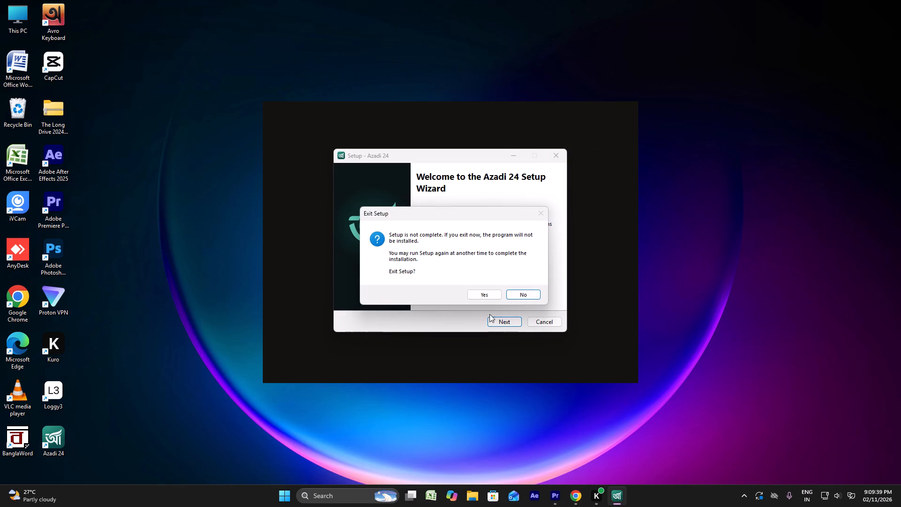